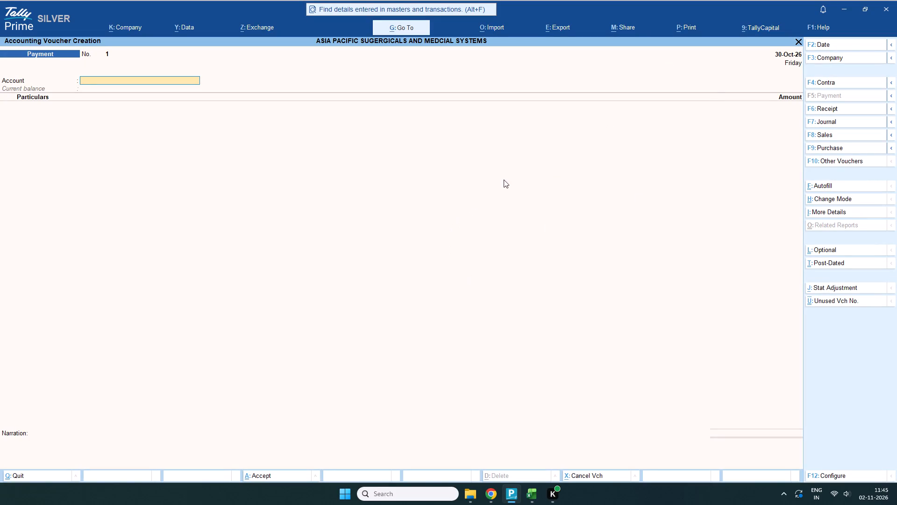
# Leave the blank Payment voucher, reopen voucher entry and start a new Purchase voucher.
pyautogui.click(798, 40)
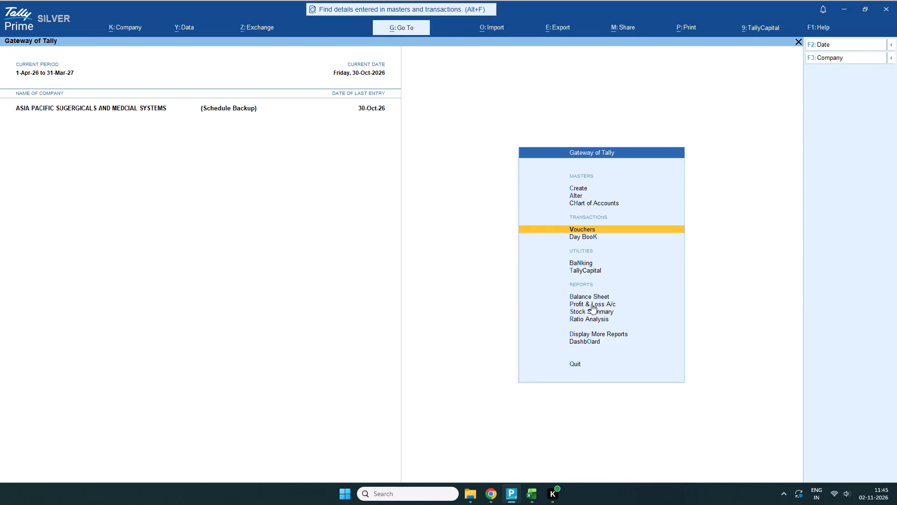
pyautogui.scroll(-1, 590, 260)
pyautogui.scroll(1, 579, 230)
pyautogui.click(579, 230)
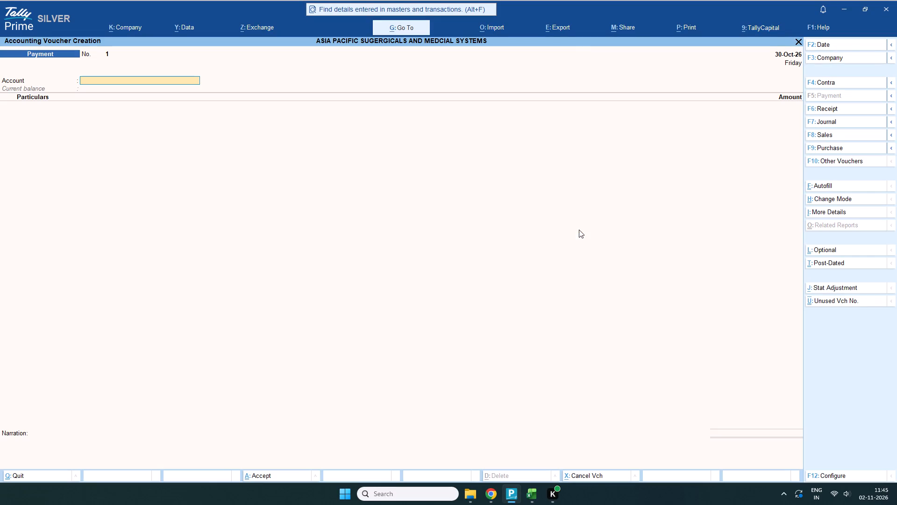
pyautogui.click(840, 148)
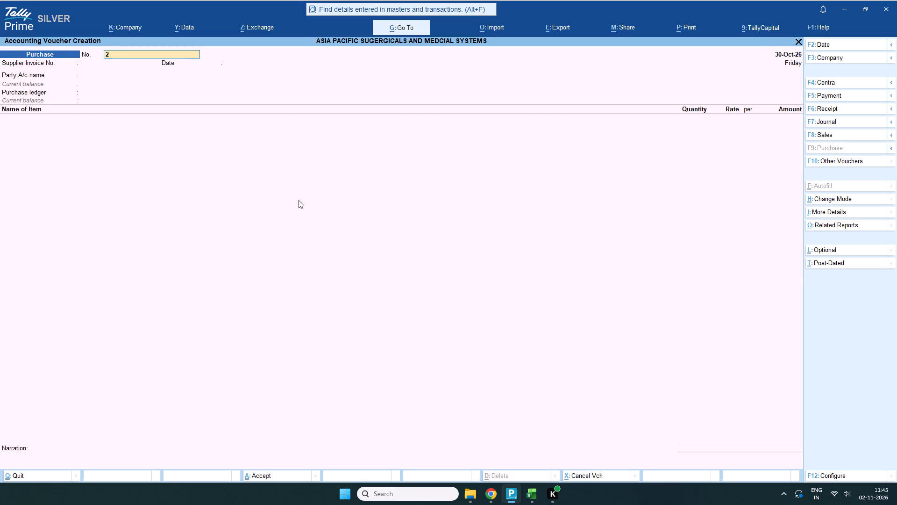
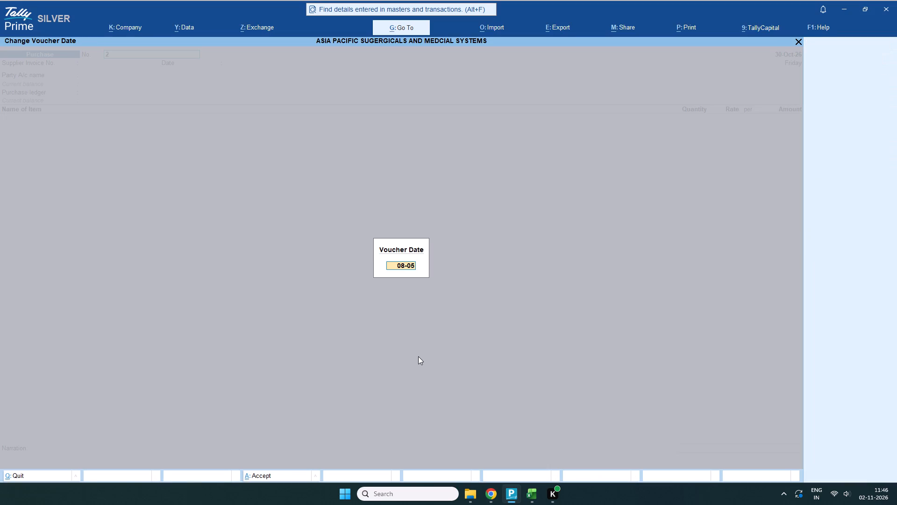
# Set the purchase voucher date to 08-05-2026.
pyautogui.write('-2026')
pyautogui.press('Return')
# Enter APSMS3592 as both the voucher number and the supplier invoice number, with 8-May-26 as the invoice date.
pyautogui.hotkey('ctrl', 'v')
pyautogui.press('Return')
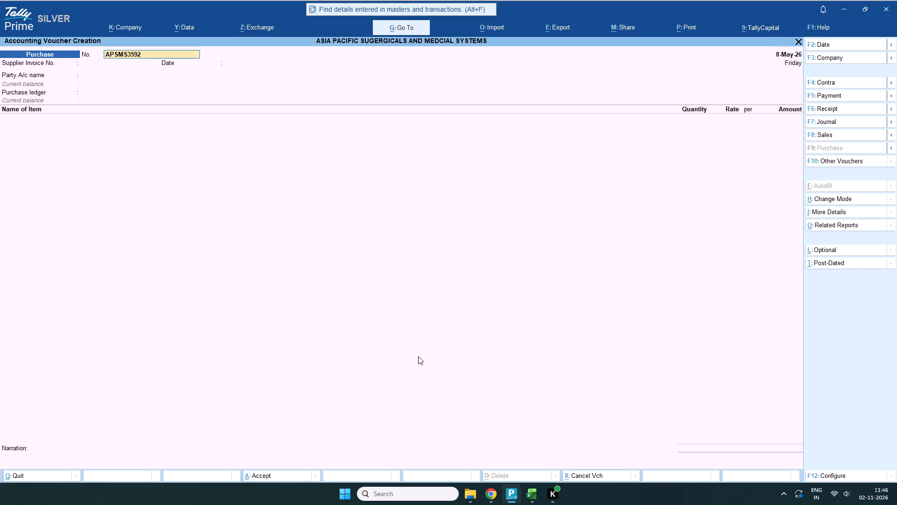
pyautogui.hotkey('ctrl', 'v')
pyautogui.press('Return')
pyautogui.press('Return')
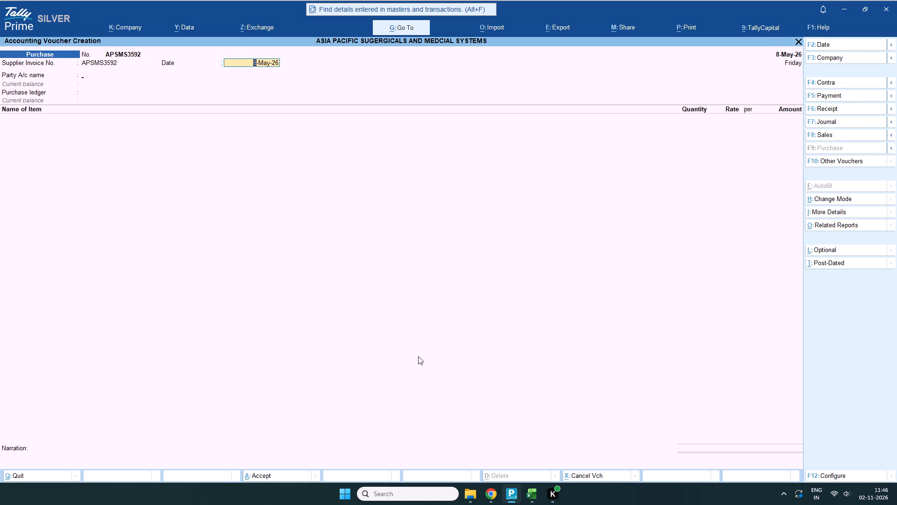
# Choose Asia Pacific Surgical And Medical Systems as the party account and Purchase as the purchase ledger.
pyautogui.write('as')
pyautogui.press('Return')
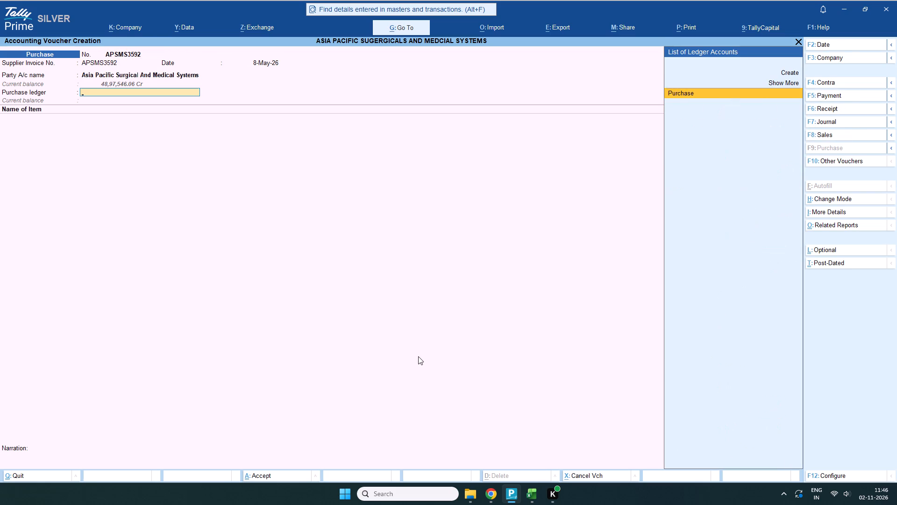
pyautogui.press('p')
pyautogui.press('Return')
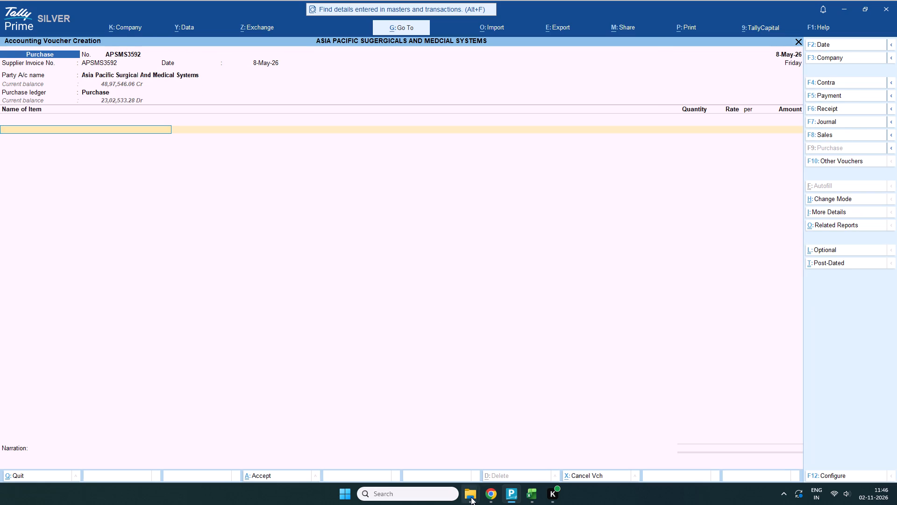
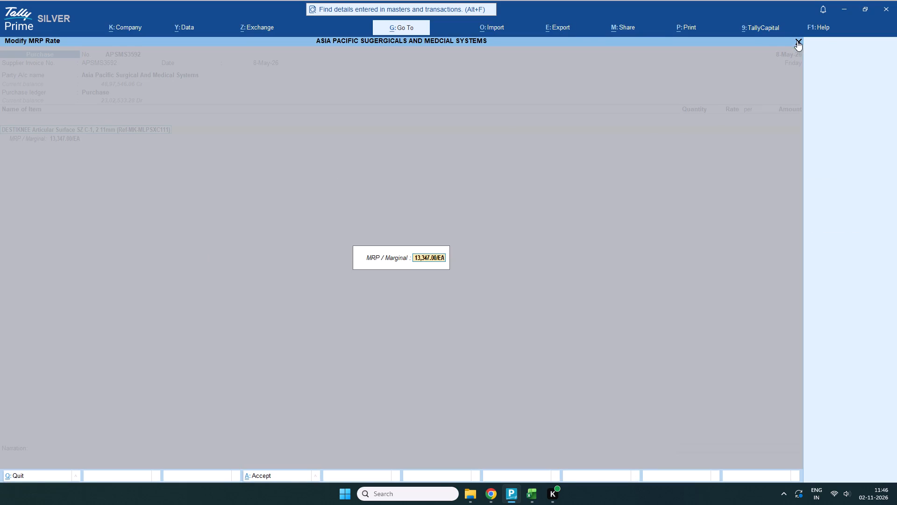
# Open the stock item DESTIKNEE Articular Surface SZ C-1, 2 11mm for alteration from the purchase voucher and advance to its GST applicability.
pyautogui.hotkey('ctrl', 'Return')
pyautogui.press('Return')
pyautogui.press('Return')
pyautogui.press('Return')
pyautogui.press('Return')
pyautogui.press('Return')
pyautogui.press('Return')
pyautogui.press('Return')
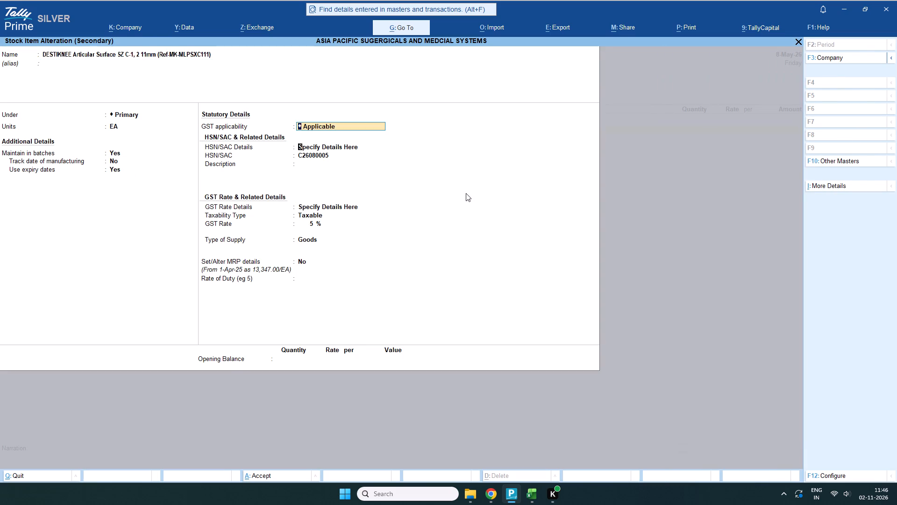
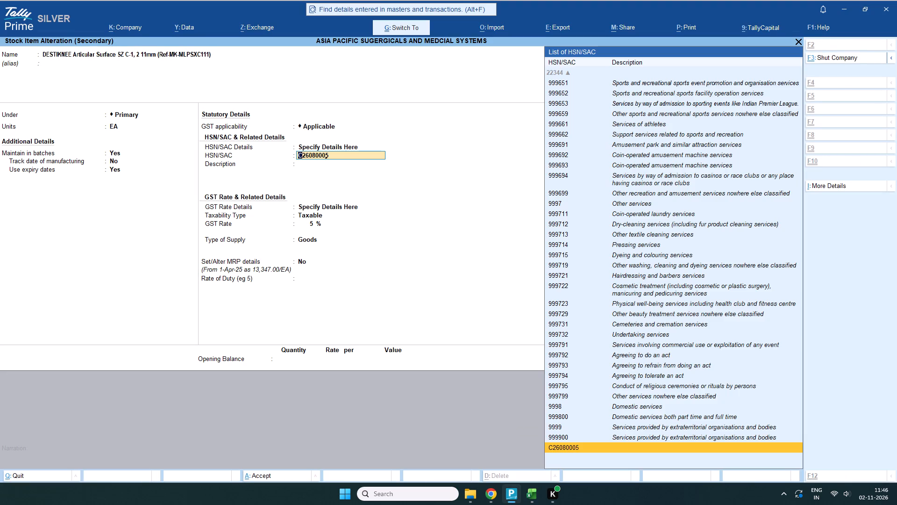
# Set the stock item's HSN/SAC to C2603011, leaving its description blank and the GST rate details specified here.
pyautogui.press('Return')
pyautogui.press('Return')
pyautogui.press('Return')
pyautogui.press('Return')
pyautogui.press('Return')
pyautogui.press('Return')
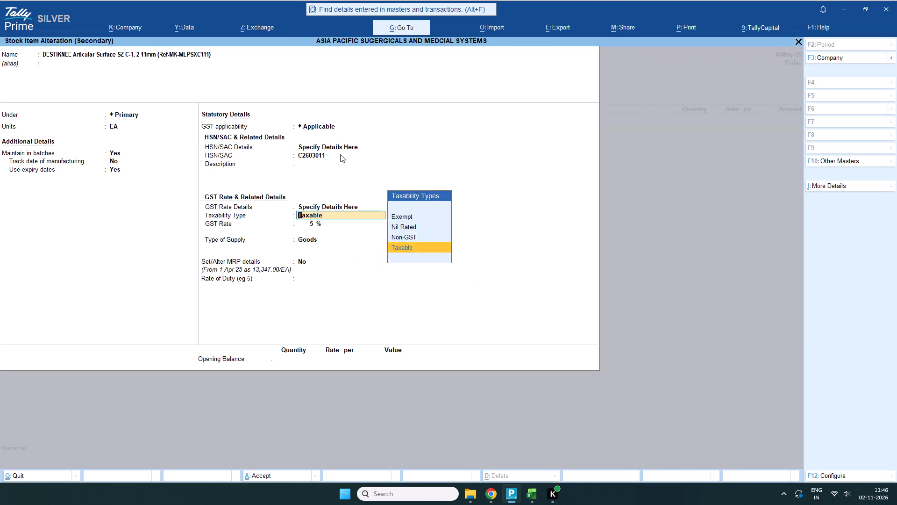
# Keep the item as Taxable goods at 5 % GST with MRP alteration at No, and proceed to accepting the alteration.
pyautogui.press('Return')
pyautogui.press('Return')
pyautogui.press('Return')
pyautogui.press('Return')
pyautogui.press('Return')
pyautogui.press('Return')
pyautogui.press('Return')
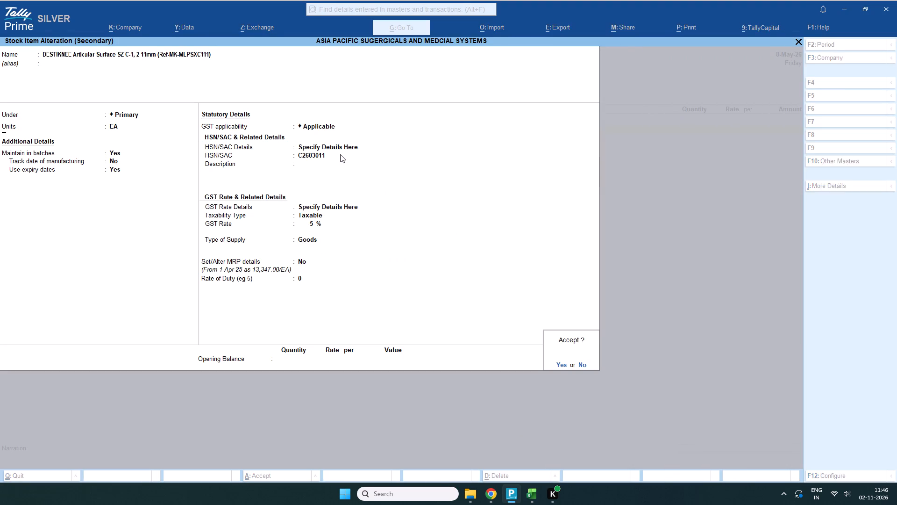
# Accept the alteration of the stock item DESTIKNEE Articular Surface SZ C-1, 2 11mm.
pyautogui.press('Return')
# Set the item allocation's tracking number to Not Applicable and choose batch C2603011.
pyautogui.scroll(1, 386, 155)
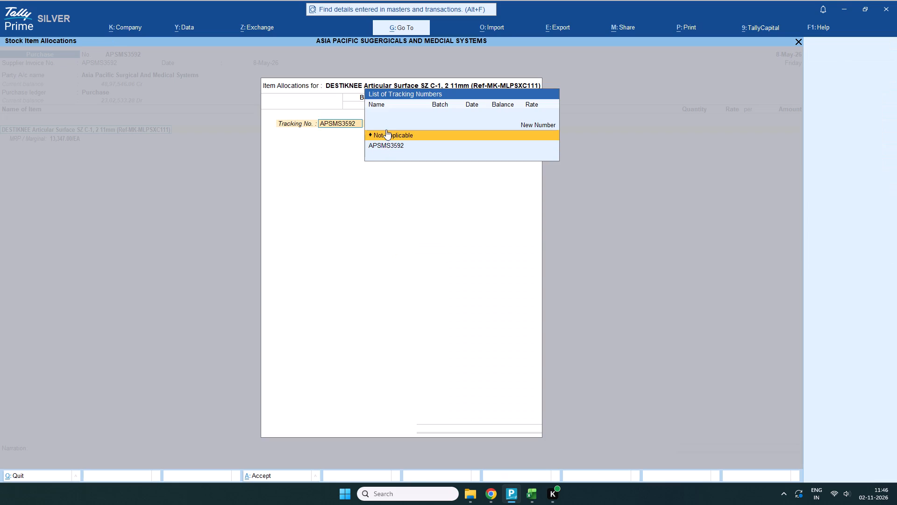
pyautogui.click(386, 130)
pyautogui.scroll(-1, 385, 136)
pyautogui.click(384, 135)
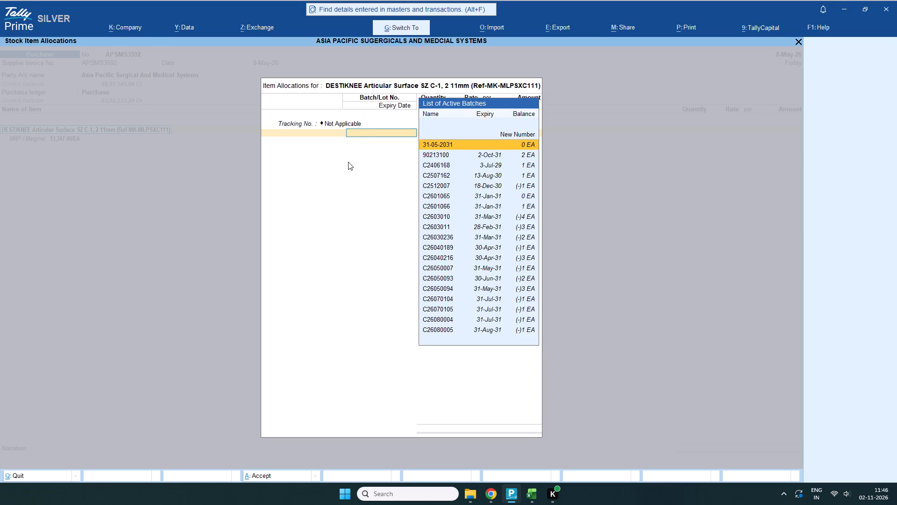
pyautogui.hotkey('ctrl', 'v')
pyautogui.press('Return')
# Enter a quantity of 1 EA for the batch, keep the rate of 4,678.00 per EA and its amount, and advance to the expiry date.
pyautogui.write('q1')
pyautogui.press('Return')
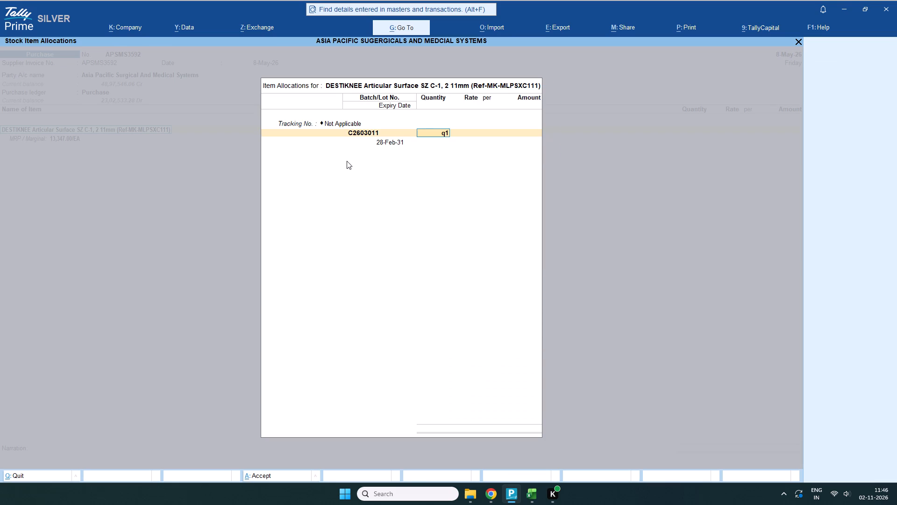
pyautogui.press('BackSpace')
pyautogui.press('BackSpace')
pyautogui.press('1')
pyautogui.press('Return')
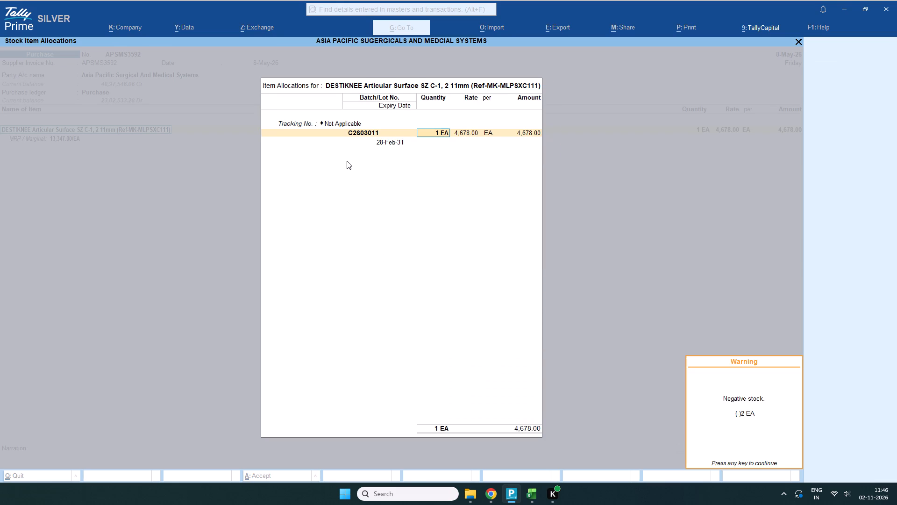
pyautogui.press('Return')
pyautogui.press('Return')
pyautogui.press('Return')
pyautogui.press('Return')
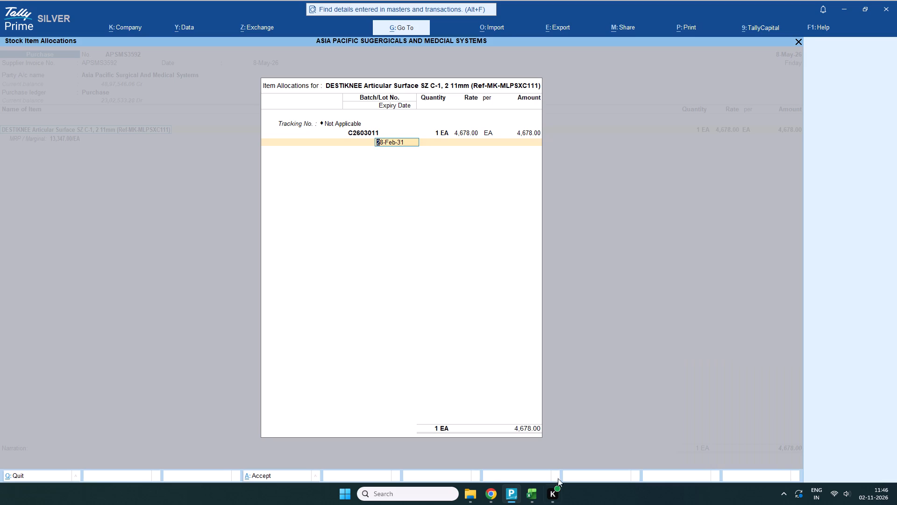
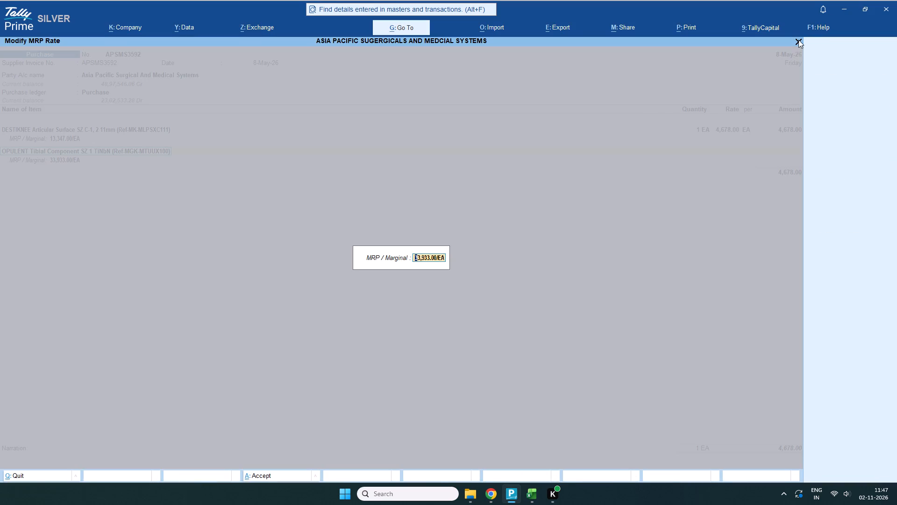
# Open the OPULENT Tibial Component SZ 1 TiNbN stock item for alteration from the purchase voucher and proceed to its HSN/SAC code.
pyautogui.hotkey('ctrl', 'Return')
pyautogui.press('Return')
pyautogui.press('Return')
pyautogui.press('Return')
pyautogui.press('Return')
pyautogui.press('Return')
pyautogui.press('Return')
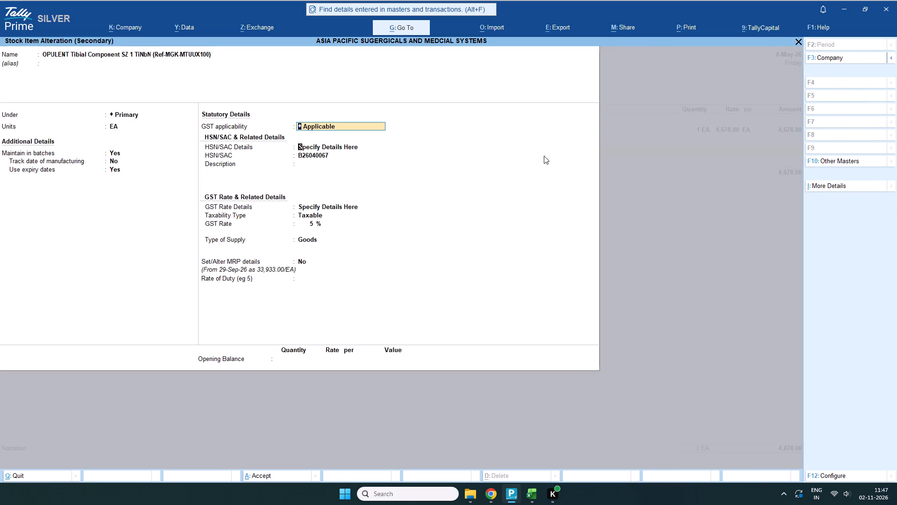
pyautogui.press('Return')
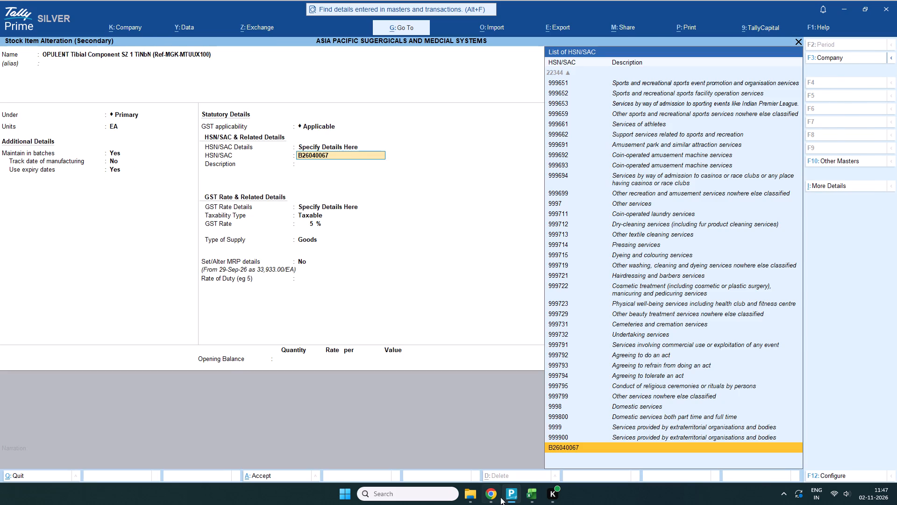
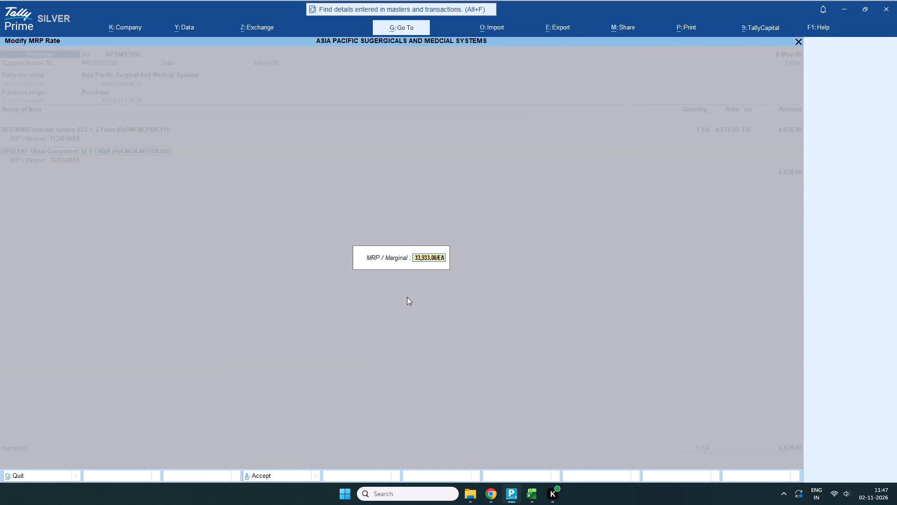
# Allocate 1 EA of the OPULENT Tibial Component SZ 1 TiNbN to batch B2511021, with the tracking number set to Not Applicable.
pyautogui.press('Return')
pyautogui.scroll(1, 405, 296)
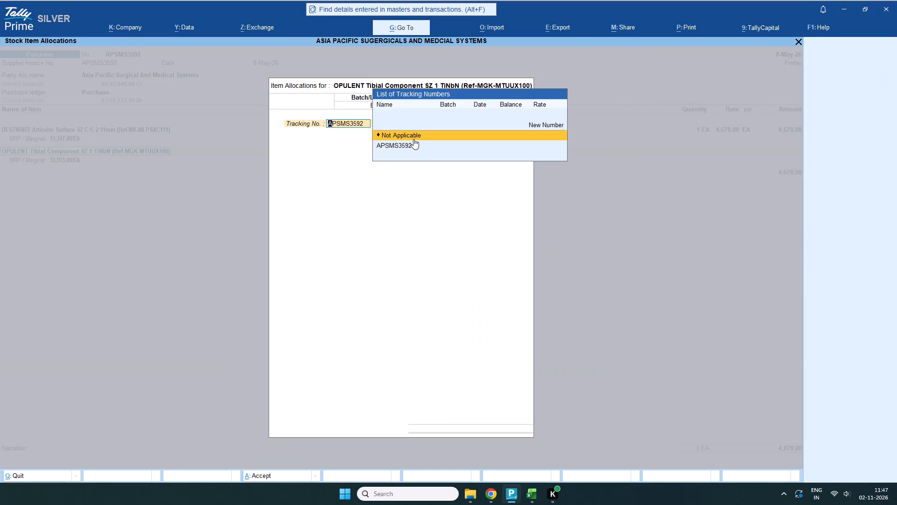
pyautogui.click(413, 137)
pyautogui.hotkey('ctrl', 'v')
pyautogui.press('Return')
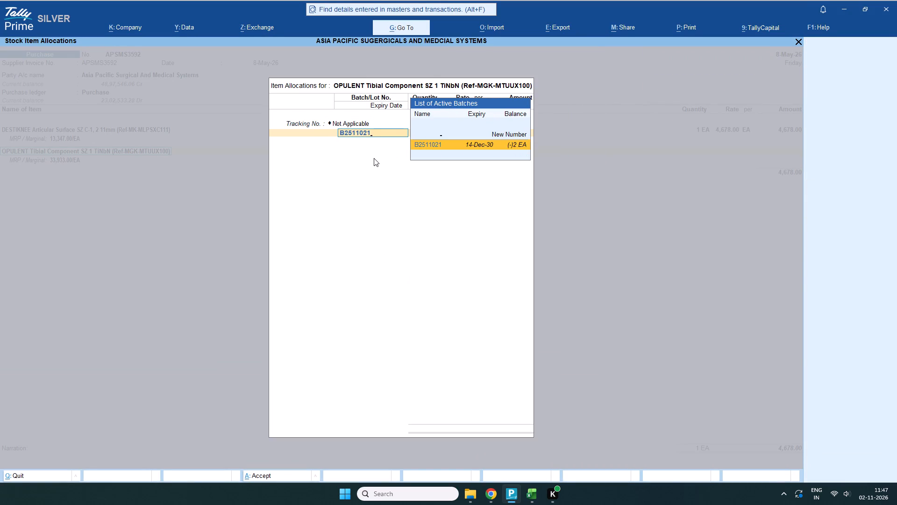
pyautogui.press('q')
pyautogui.press('Return')
pyautogui.press('BackSpace')
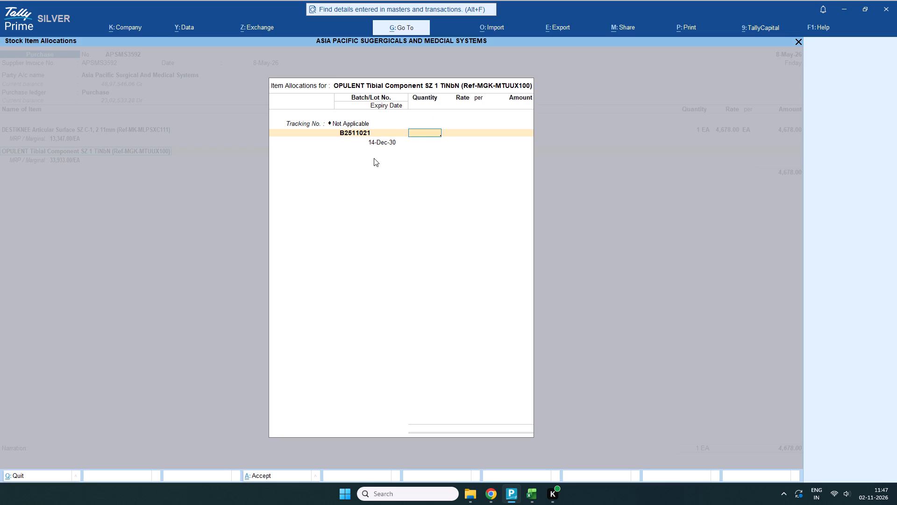
pyautogui.press('1')
pyautogui.press('Return')
pyautogui.press('Return')
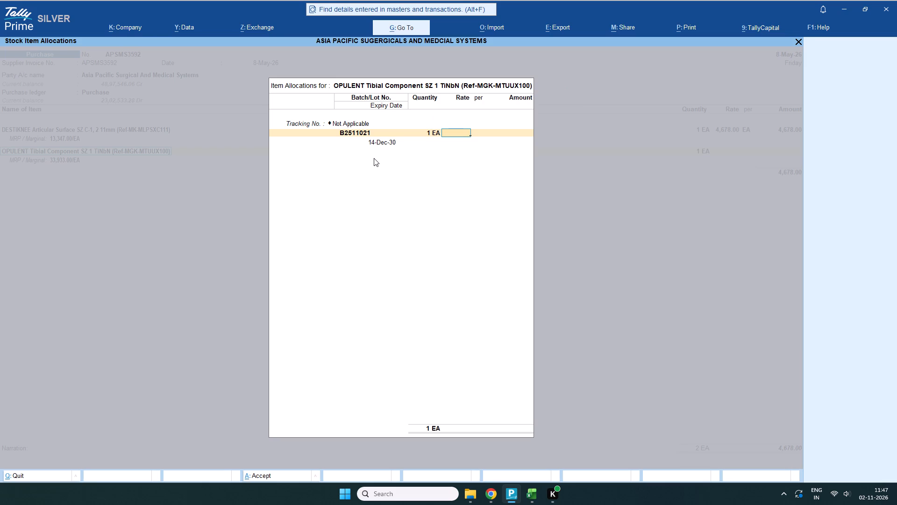
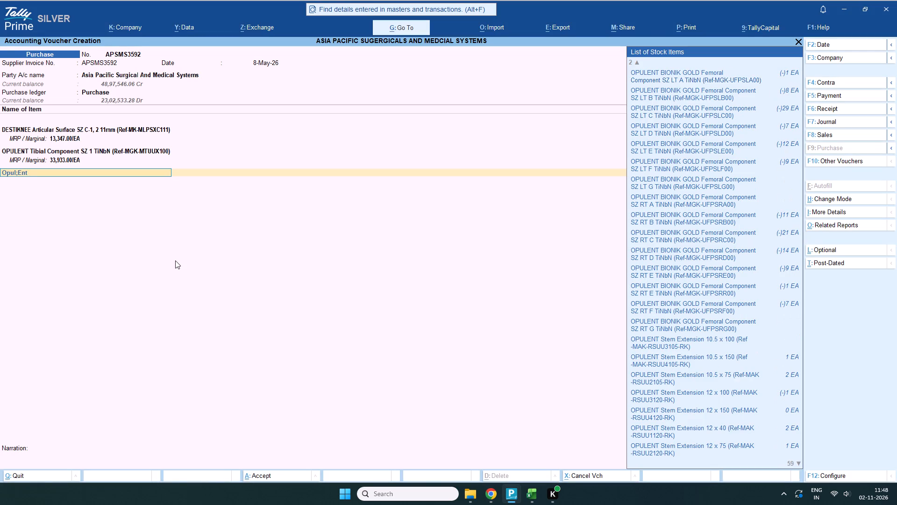
# Replace the mistyped name on the voucher's third item line with opulent to find the next stock item.
pyautogui.press('BackSpace')
pyautogui.press('BackSpace')
pyautogui.press('BackSpace')
pyautogui.press('BackSpace')
pyautogui.press('BackSpace')
pyautogui.press('BackSpace')
pyautogui.press('BackSpace')
pyautogui.press('BackSpace')
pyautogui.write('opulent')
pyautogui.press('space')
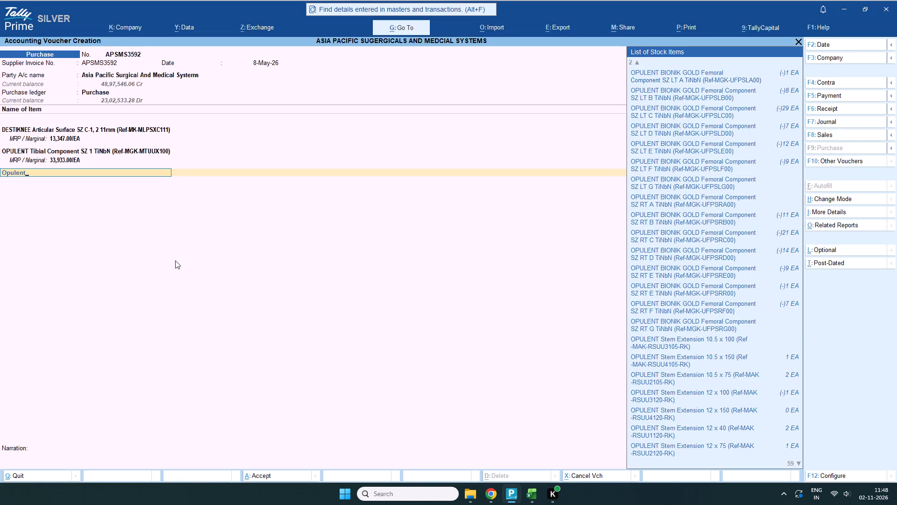
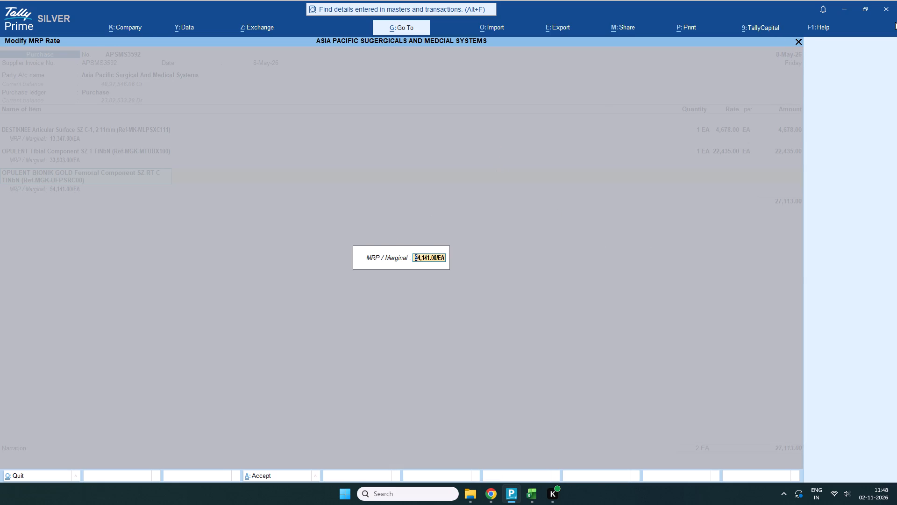
# Open the OPULENT BIONIK GOLD Femoral Component SZ RT C TiNbN stock item for alteration from the purchase voucher and proceed to its GST rate details.
pyautogui.click(797, 41)
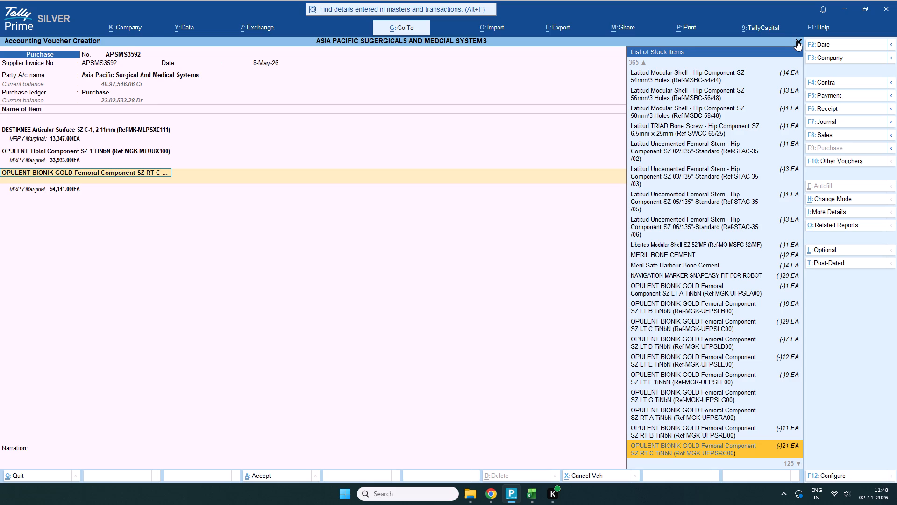
pyautogui.hotkey('ctrl', 'Return')
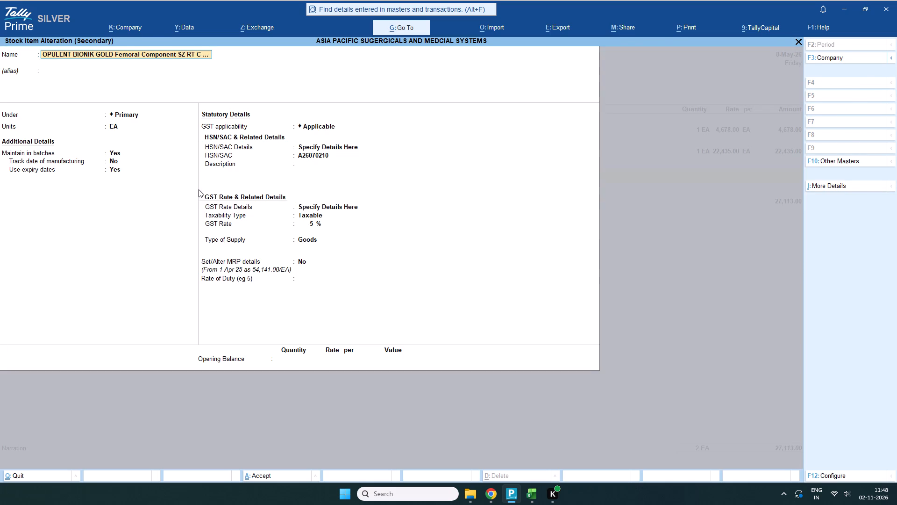
pyautogui.press('Return')
pyautogui.press('Return')
pyautogui.press('Return')
pyautogui.press('Return')
pyautogui.press('Return')
pyautogui.press('Return')
pyautogui.press('Return')
pyautogui.press('Return')
pyautogui.press('Return')
pyautogui.press('Return')
pyautogui.press('Return')
pyautogui.press('Return')
pyautogui.press('Return')
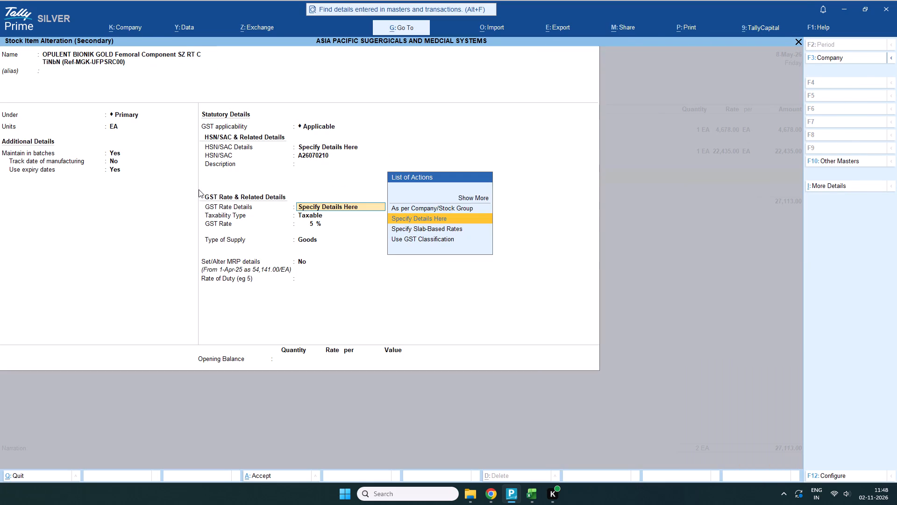
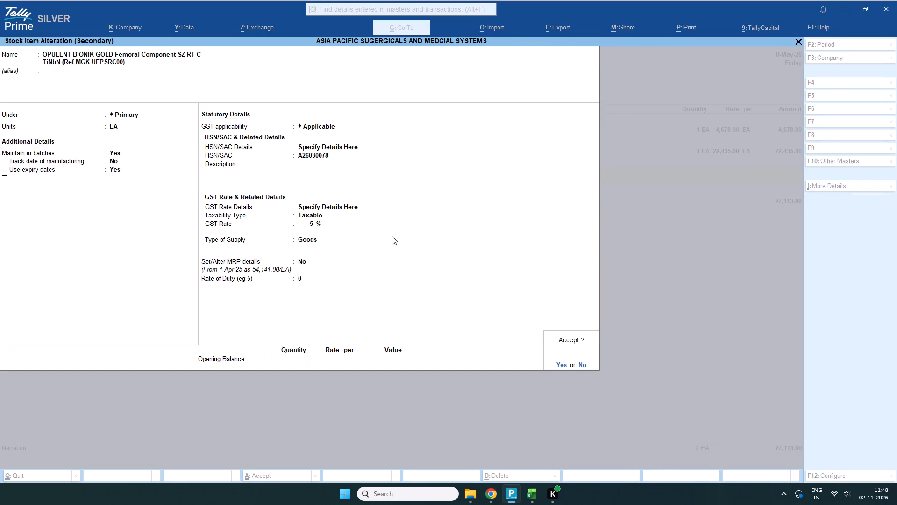
# Accept the alteration of the OPULENT BIONIK GOLD Femoral Component SZ RT C TiNbN stock item.
pyautogui.press('Return')
# Allocate 1 EA of the OPULENT BIONIK GOLD Femoral Component to batch A26030078 at 35,796.00 per EA, with the tracking number set to Not Applicable.
pyautogui.scroll(2, 401, 229)
pyautogui.scroll(-1, 390, 139)
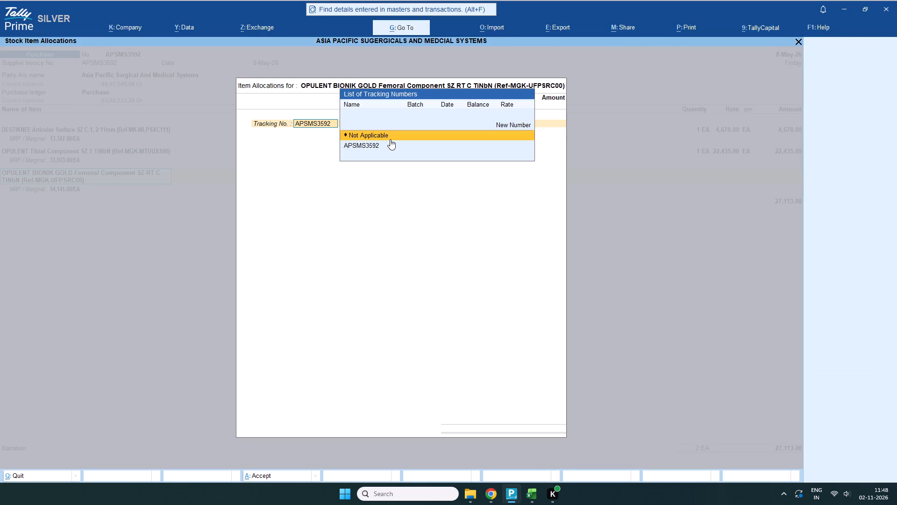
pyautogui.click(389, 136)
pyautogui.hotkey('ctrl', 'v')
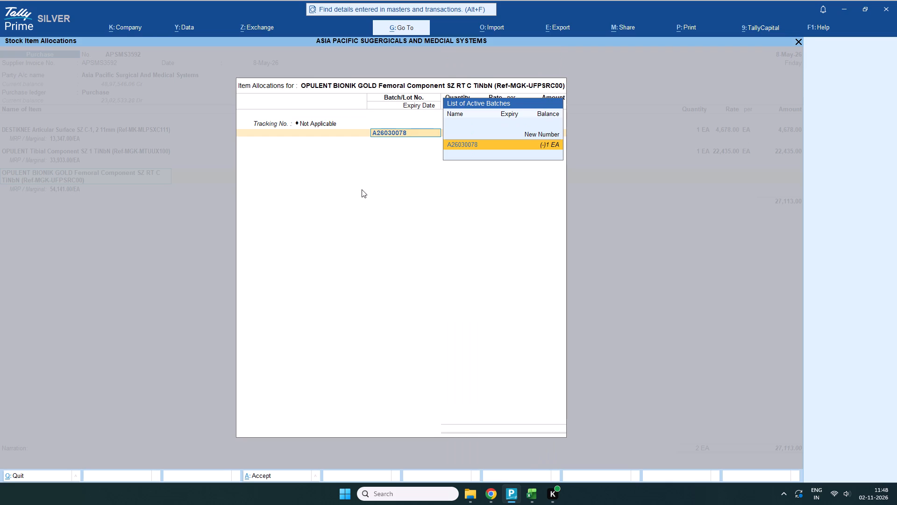
pyautogui.press('Return')
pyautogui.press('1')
pyautogui.press('Return')
pyautogui.press('Return')
pyautogui.press('Return')
pyautogui.press('Return')
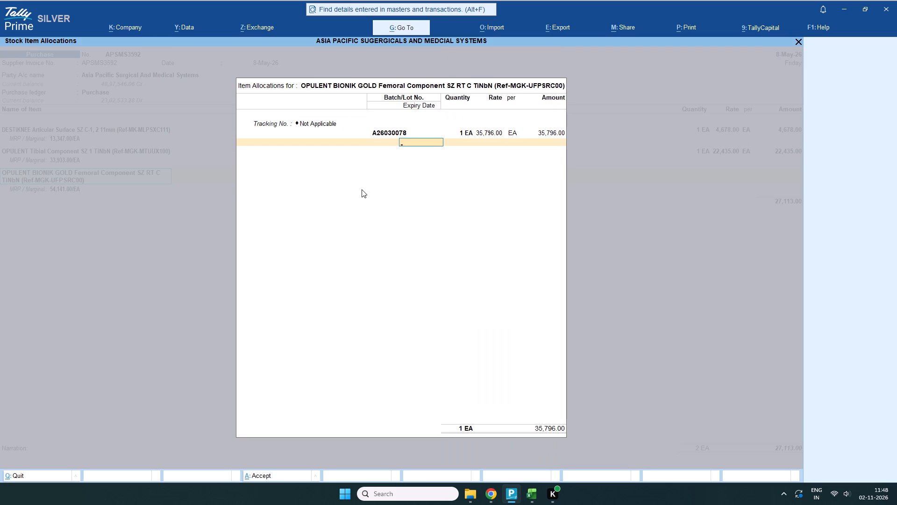
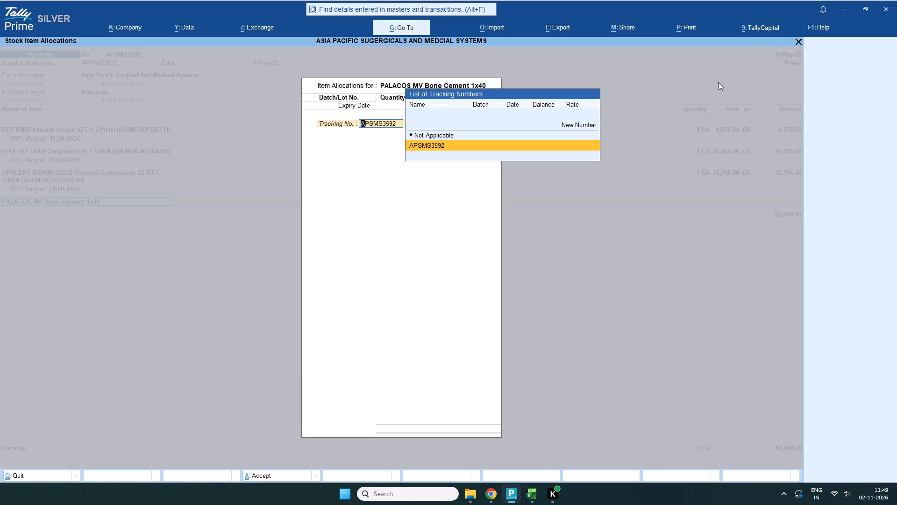
# Open the PALACOS MV Bone Cement 1x40 stock item for alteration and proceed to its statutory details, keeping the existing unit and batch settings.
pyautogui.hotkey('ctrl', 'Return')
pyautogui.press('Return')
pyautogui.press('Return')
pyautogui.press('Return')
pyautogui.press('Return')
pyautogui.press('Return')
pyautogui.press('Return')
pyautogui.press('Return')
pyautogui.press('Return')
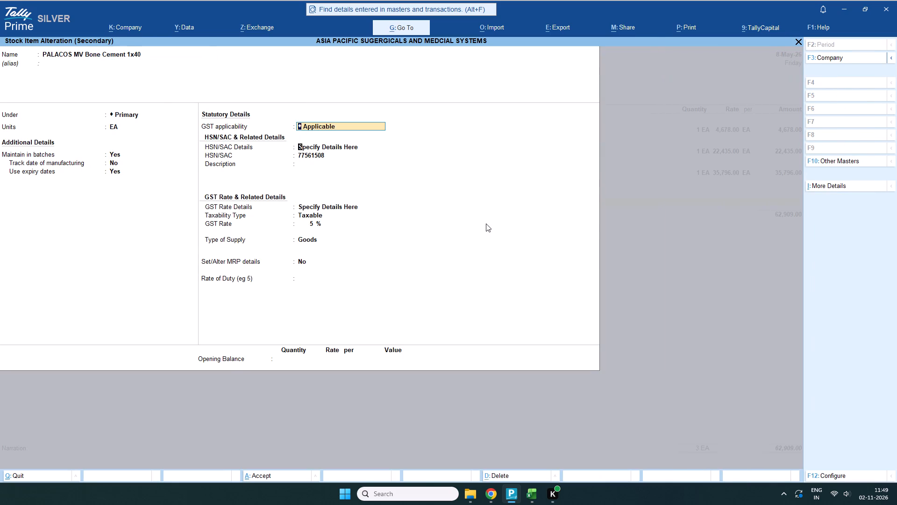
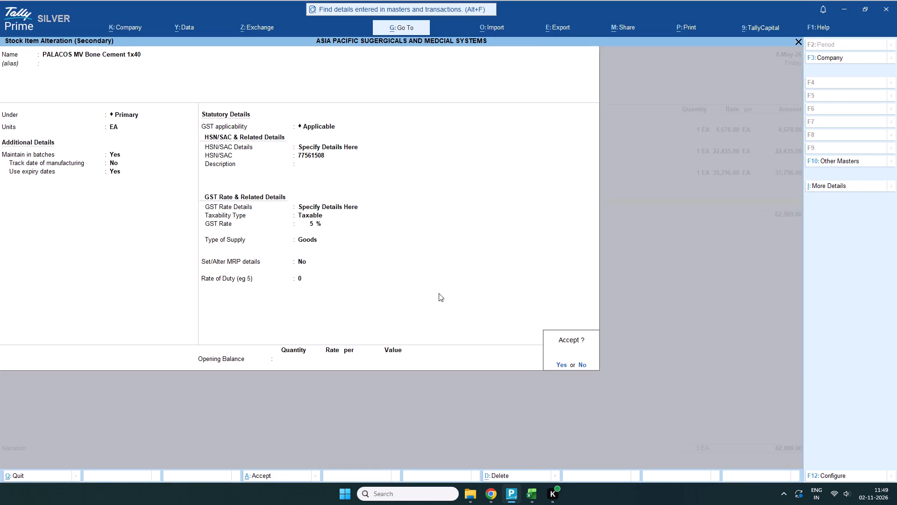
# Accept the alteration of the PALACOS MV Bone Cement 1x40 stock item and return to the purchase voucher.
pyautogui.press('Return')
# Allocate 1 EA of PALACOS MV Bone Cement 1x40 to new batch 77561508 without a rate, with the tracking number set to Not Applicable.
pyautogui.scroll(1, 442, 255)
pyautogui.click(436, 135)
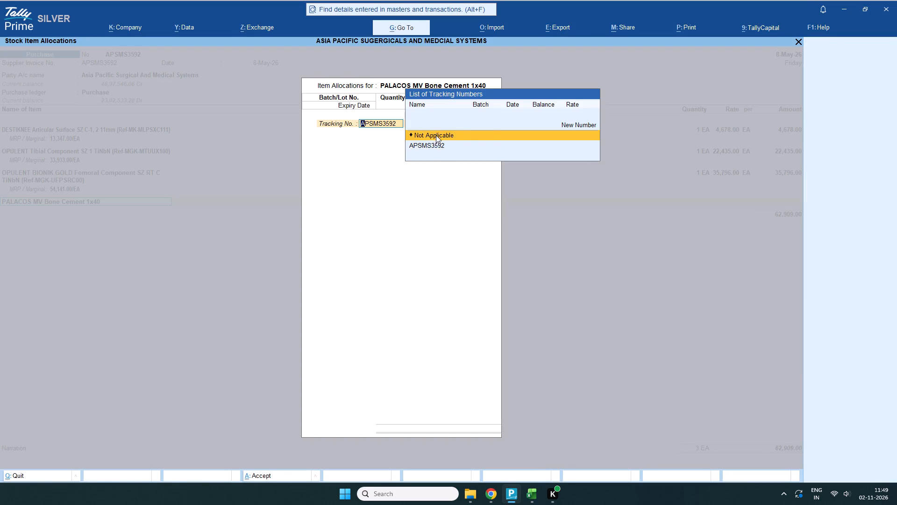
pyautogui.hotkey('ctrl', 'v')
pyautogui.press('Return')
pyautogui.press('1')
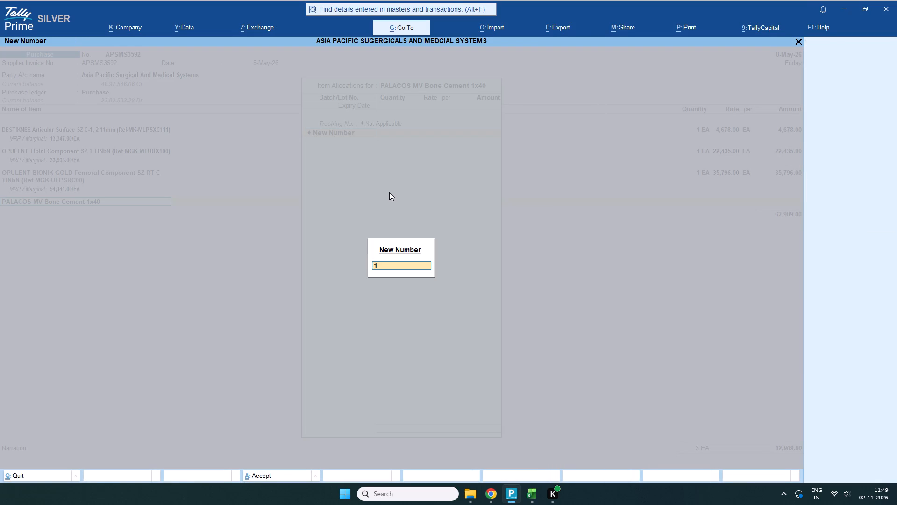
pyautogui.press('BackSpace')
pyautogui.hotkey('ctrl', 'v')
pyautogui.press('Return')
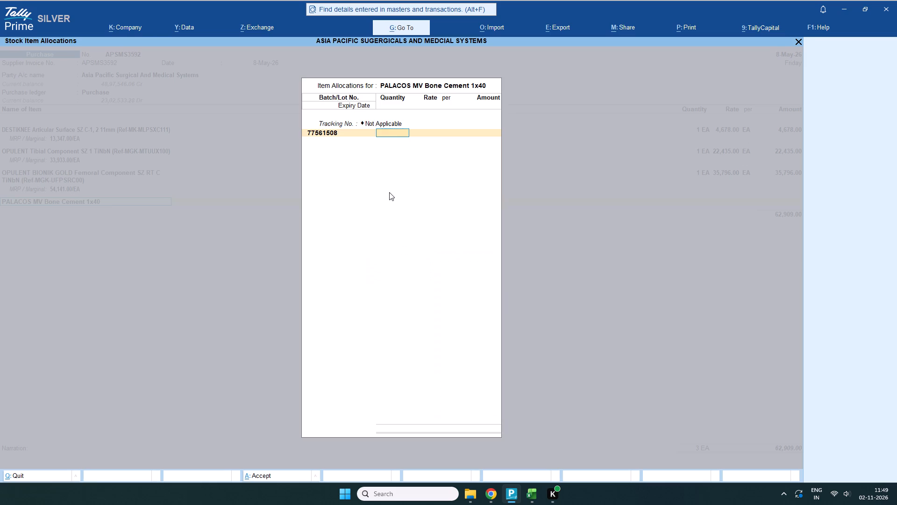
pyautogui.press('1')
pyautogui.press('Return')
pyautogui.press('Return')
pyautogui.press('Return')
pyautogui.press('Return')
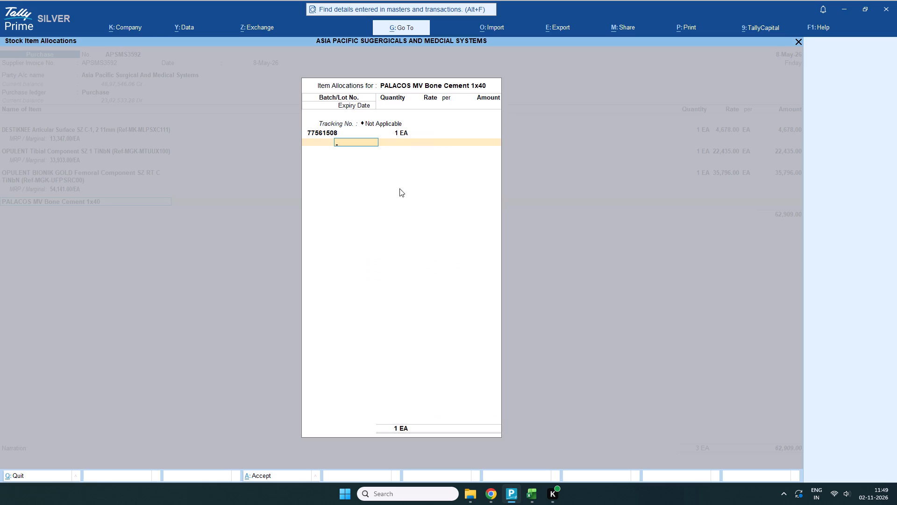
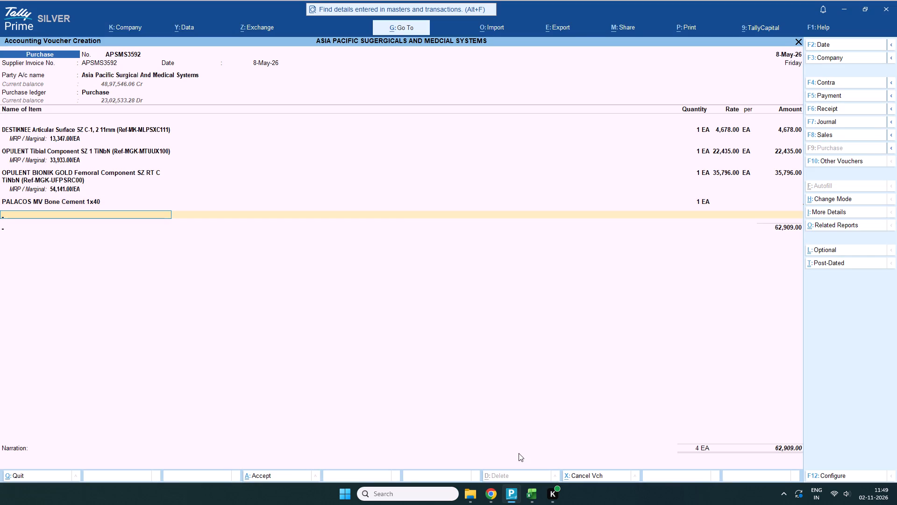
# Add the Cgst and Sgst tax ledgers below the voucher's stock items, accepting the automatically calculated Cgst amount.
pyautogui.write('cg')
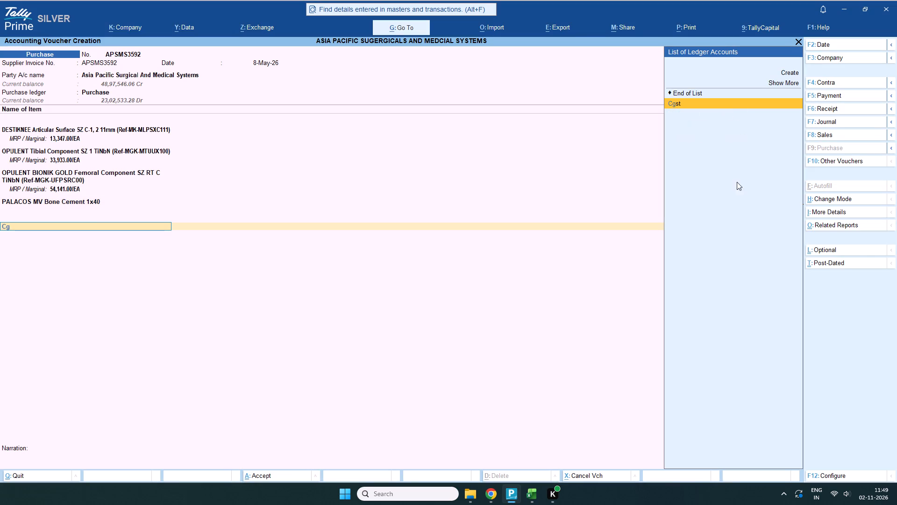
pyautogui.click(702, 103)
pyautogui.press('Return')
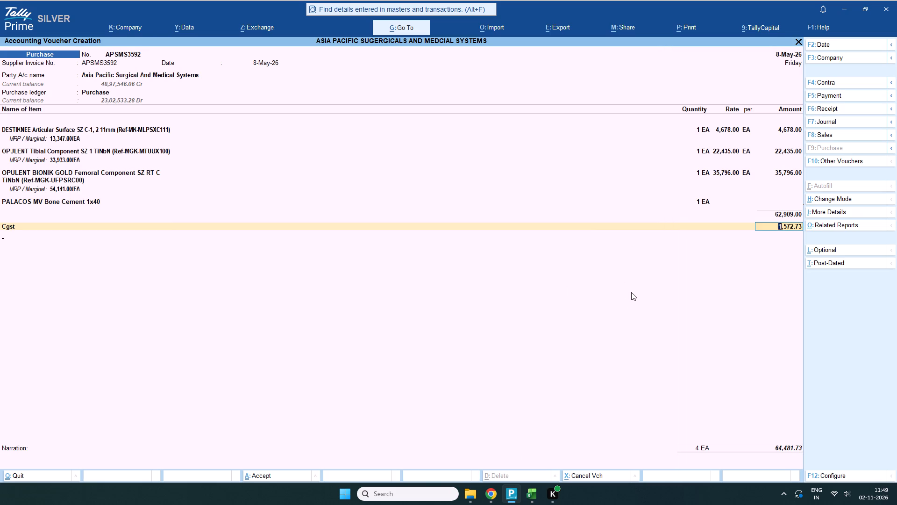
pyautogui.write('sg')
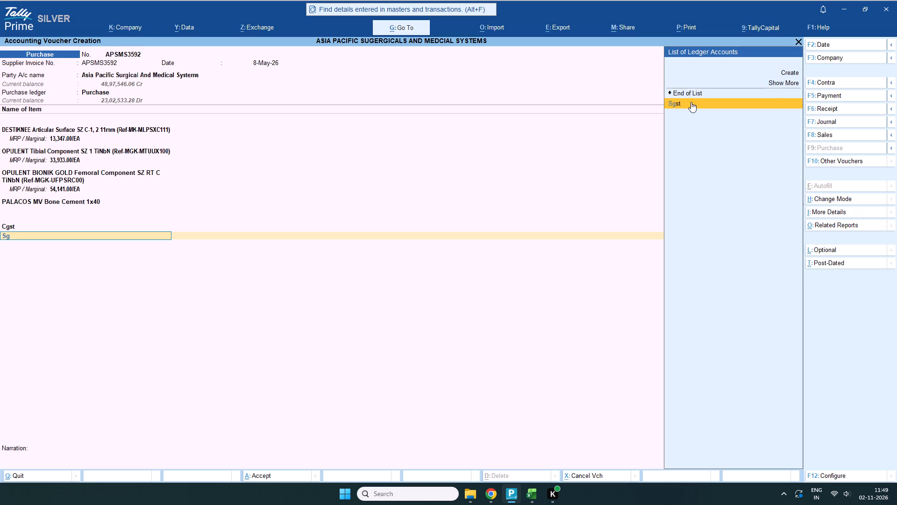
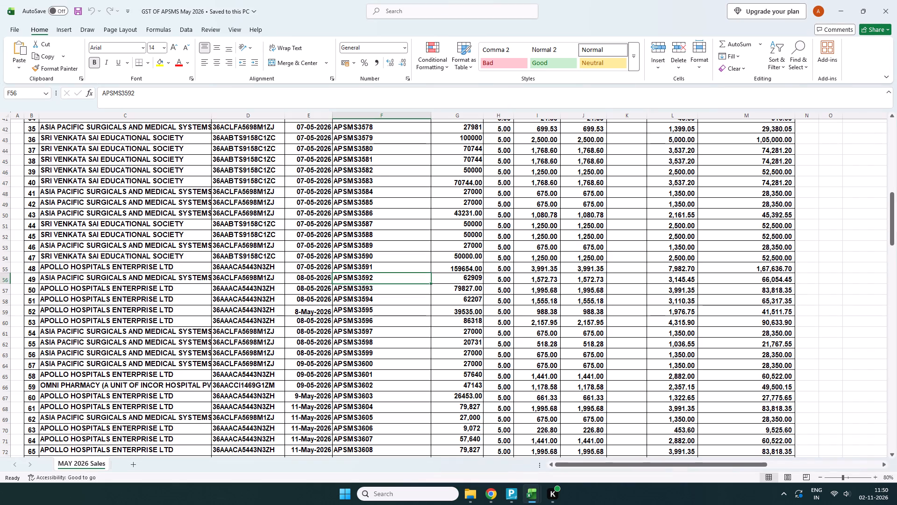
# Select the invoice number APSMS3597 of Asia Pacific Surgicals and Medical Systems in the MAY 2026 Sales sheet.
pyautogui.click(377, 332)
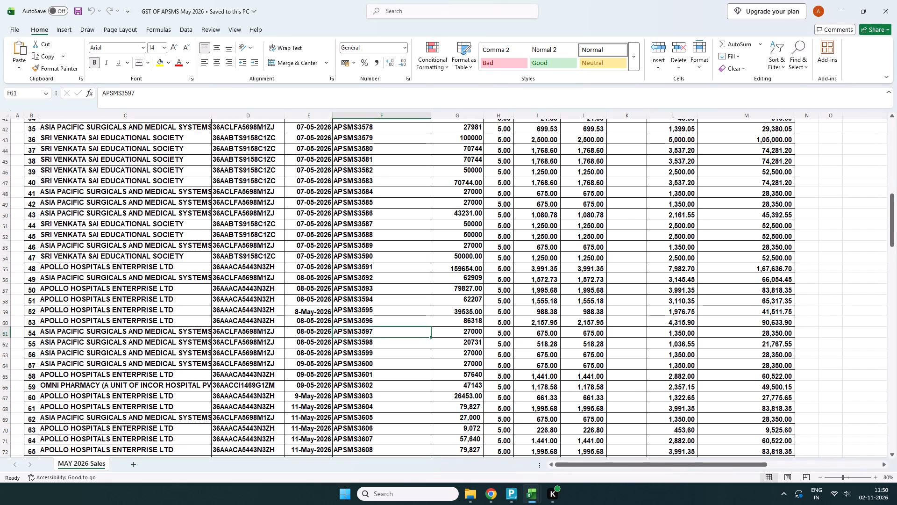
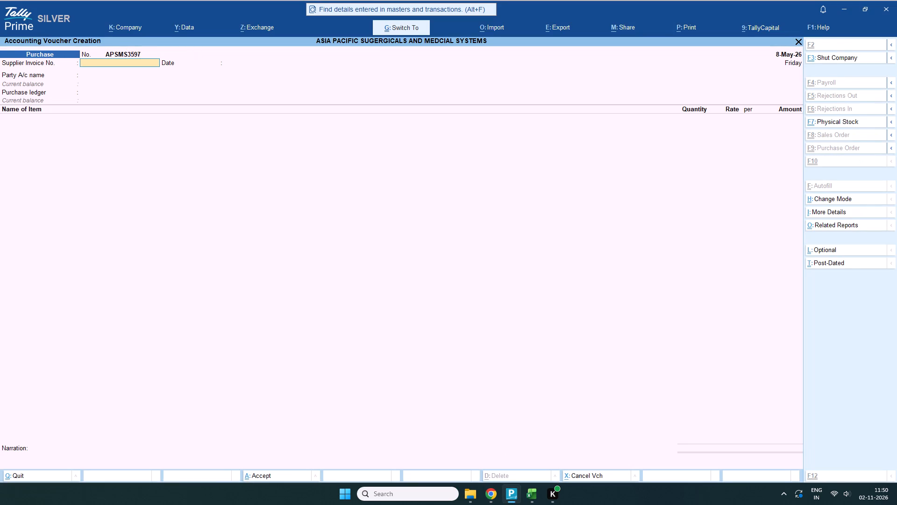
# Fill the purchase voucher header with supplier invoice APSMS3597 dated 8-May-26, party Asia Pacific Surgical And Medical Systems and the Purchase ledger.
pyautogui.hotkey('ctrl', 'v')
pyautogui.press('Return')
pyautogui.press('Return')
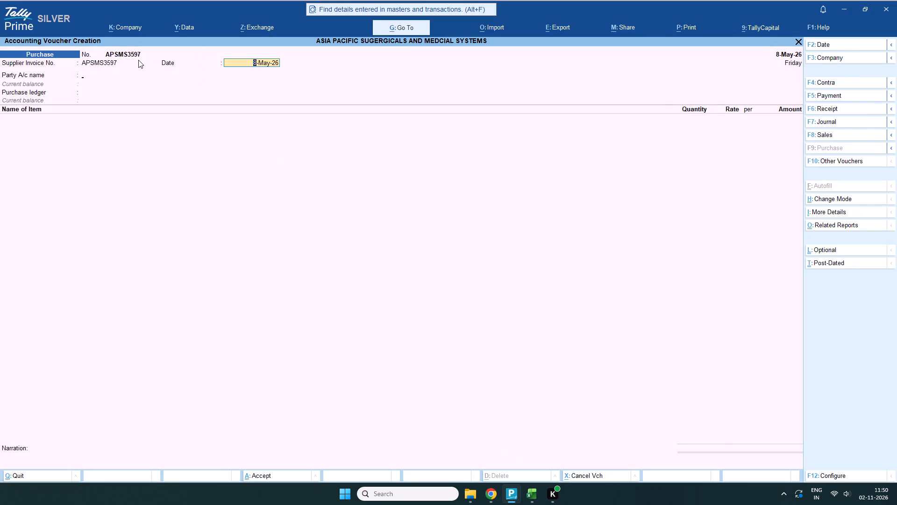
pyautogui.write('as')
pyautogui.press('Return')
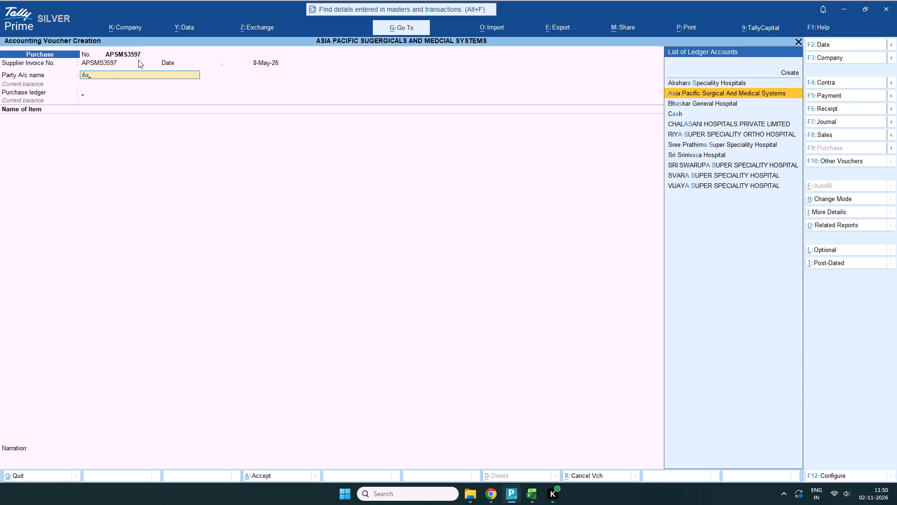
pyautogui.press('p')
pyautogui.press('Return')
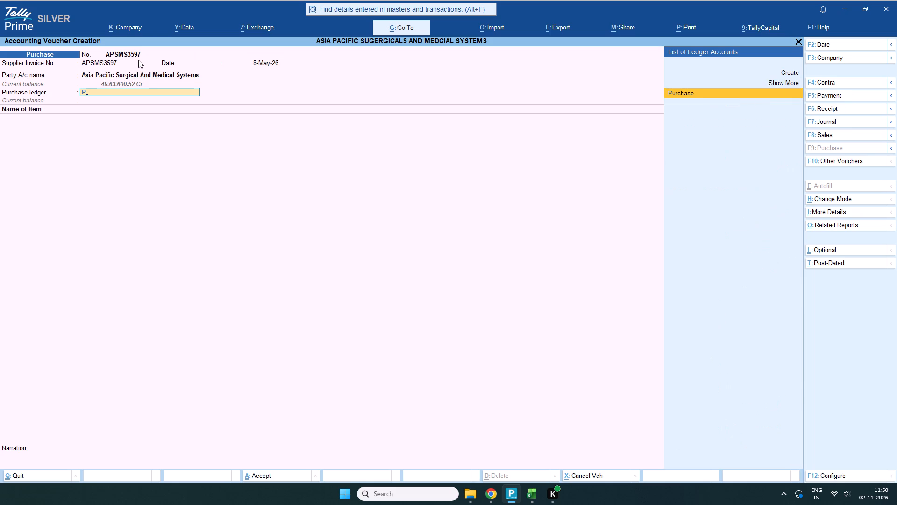
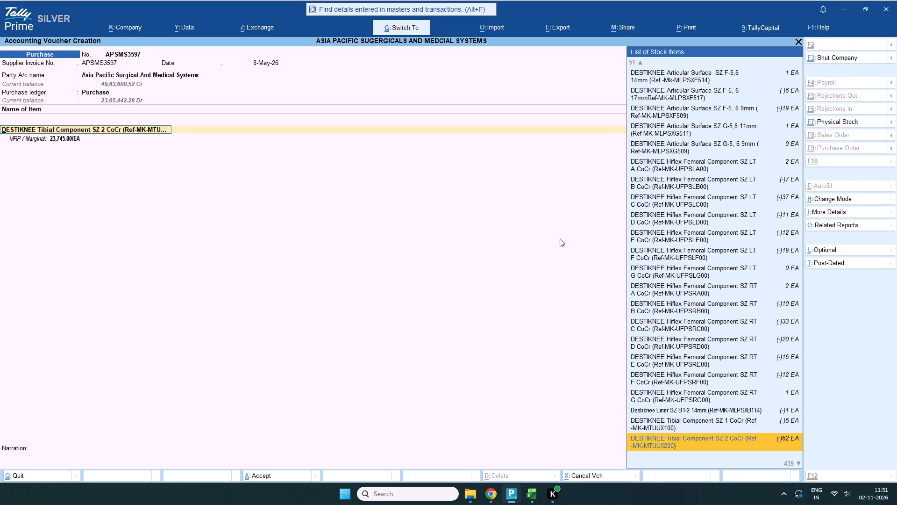
# Open the DESTIKNEE Tibial Component SZ 2 CoCr (Ref-MK-MTUUX200) stock item for alteration and proceed to its HSN/SAC details, keeping the existing unit and batch settings.
pyautogui.hotkey('ctrl', 'Return')
pyautogui.press('Return')
pyautogui.press('Return')
pyautogui.press('Return')
pyautogui.press('Return')
pyautogui.press('Return')
pyautogui.press('Return')
pyautogui.press('Return')
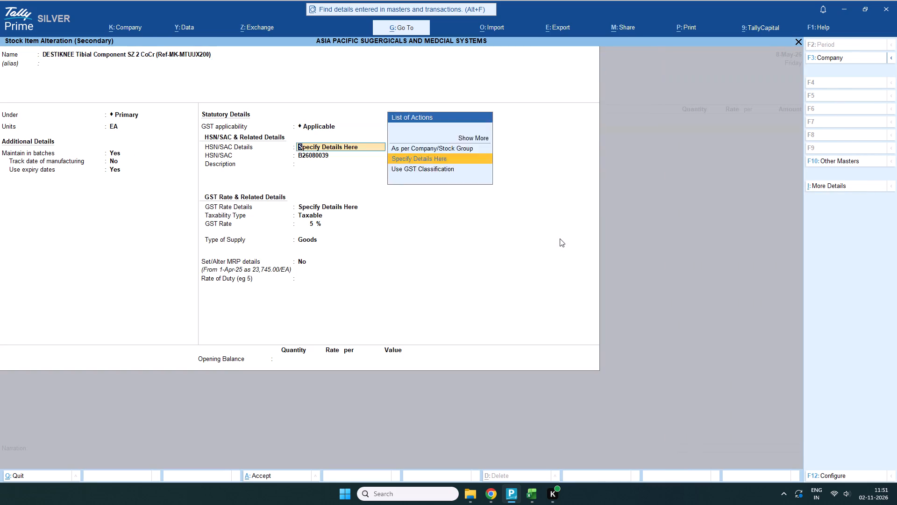
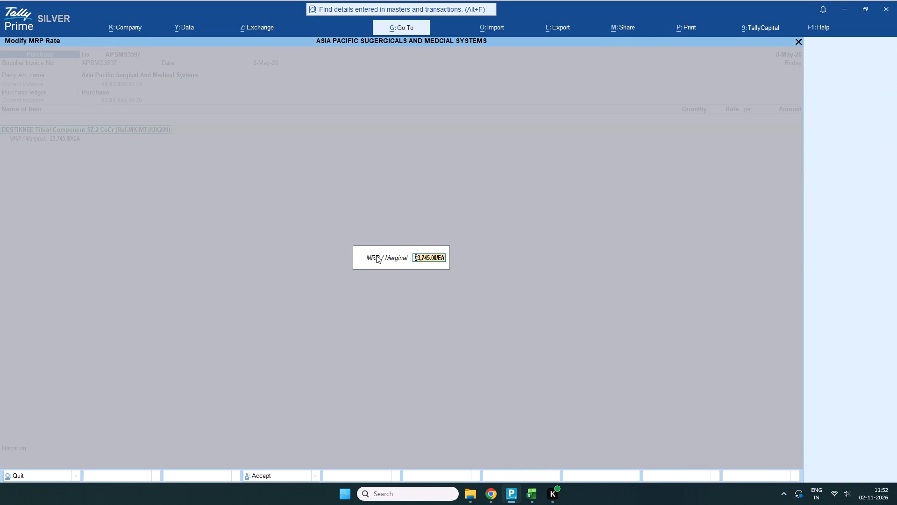
# Allocate 1 EA of the DESTIKNEE Tibial Component SZ 2 CoCr to batch B26030028 at 8,321.00, with the tracking number set to Not Applicable.
pyautogui.press('Return')
pyautogui.scroll(1, 427, 132)
pyautogui.click(425, 135)
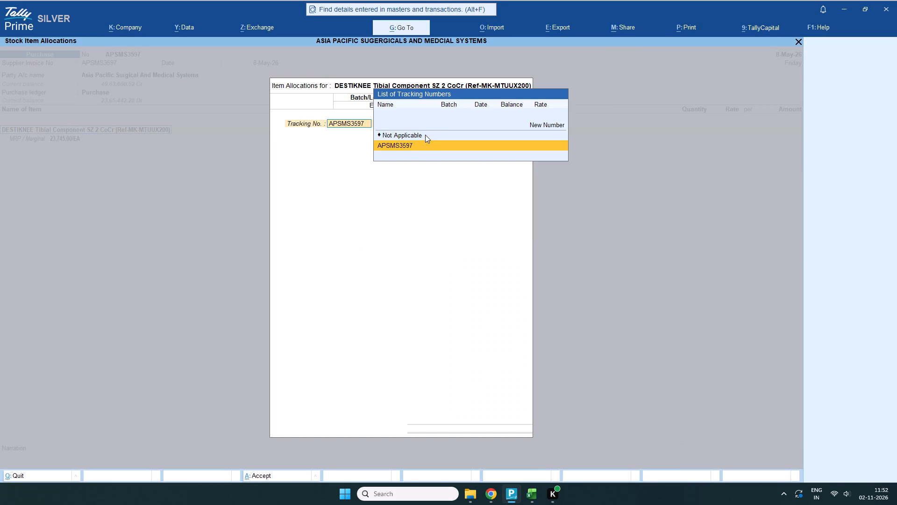
pyautogui.hotkey('ctrl', 'v')
pyautogui.press('Return')
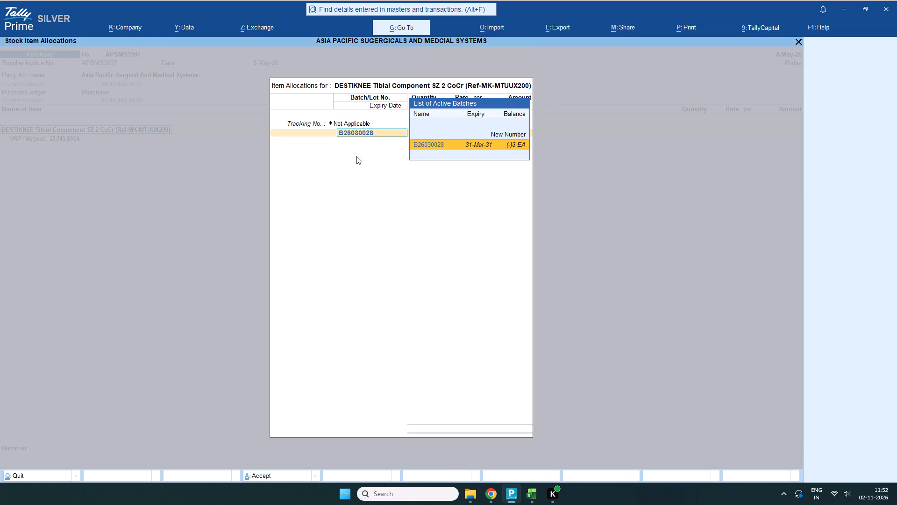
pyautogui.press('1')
pyautogui.press('Return')
pyautogui.press('Return')
pyautogui.press('Return')
pyautogui.press('Return')
pyautogui.press('Return')
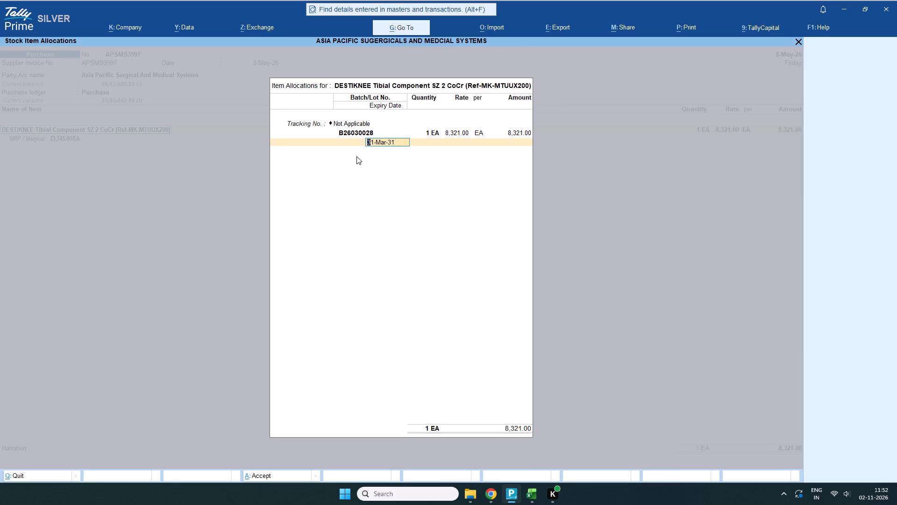
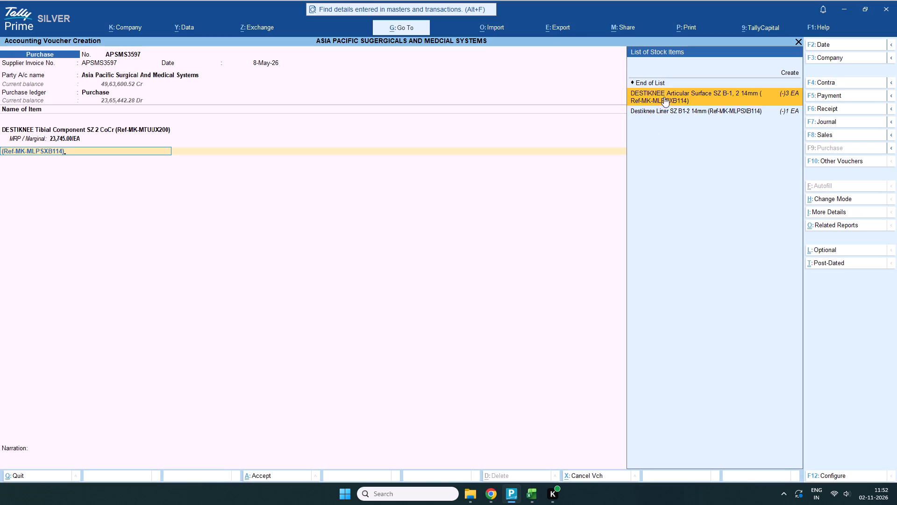
# Select DESTIKNEE Articular Surface SZ B-1, 2 14mm (Ref-MK-MLPSXB114) as the second stock item in purchase voucher APSMS3597.
pyautogui.click(664, 97)
pyautogui.click(797, 41)
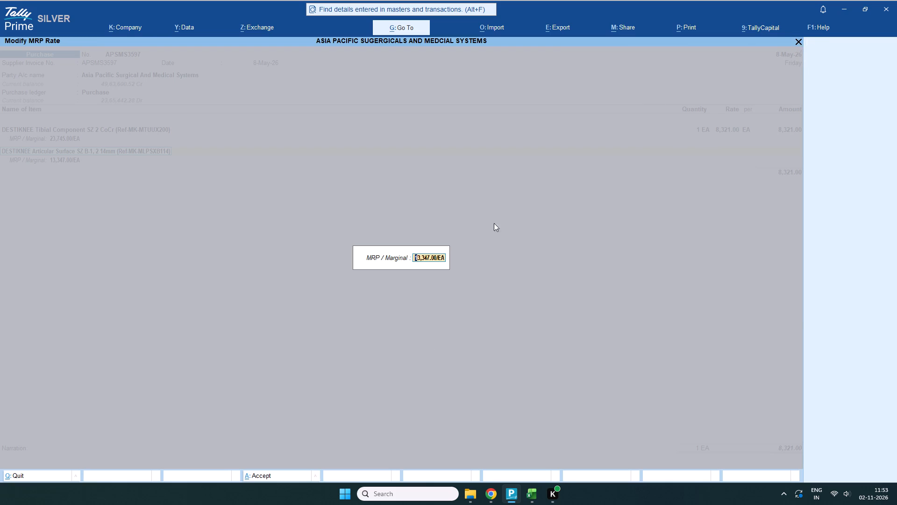
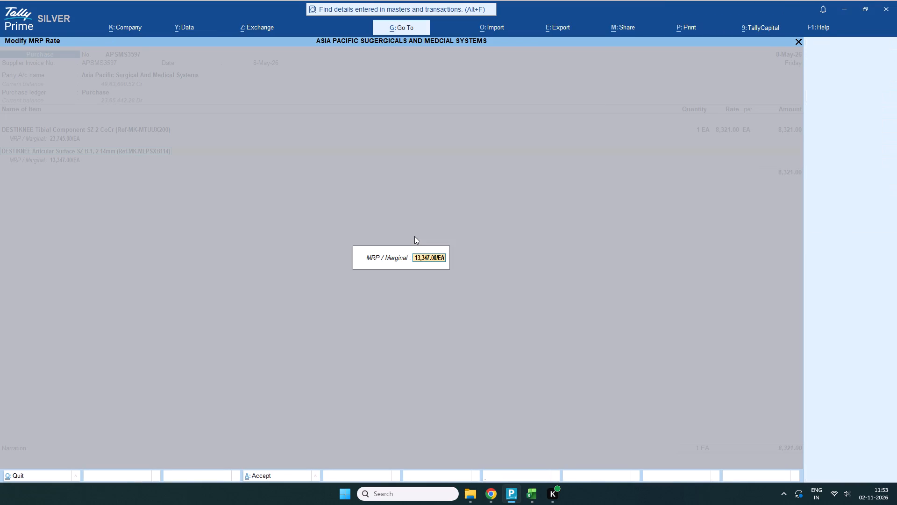
# Allocate 1 EA of the DESTIKNEE Articular Surface SZ B-1, 2 14mm to batch C2301187 at rate 4,678.00, with tracking number Not Applicable.
pyautogui.press('Return')
pyautogui.scroll(1, 405, 215)
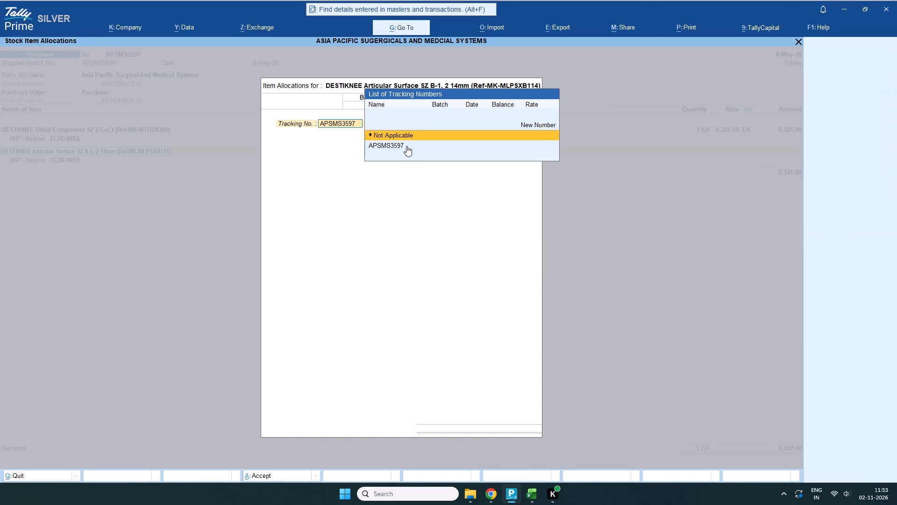
pyautogui.click(404, 133)
pyautogui.hotkey('ctrl', 'v')
pyautogui.press('Return')
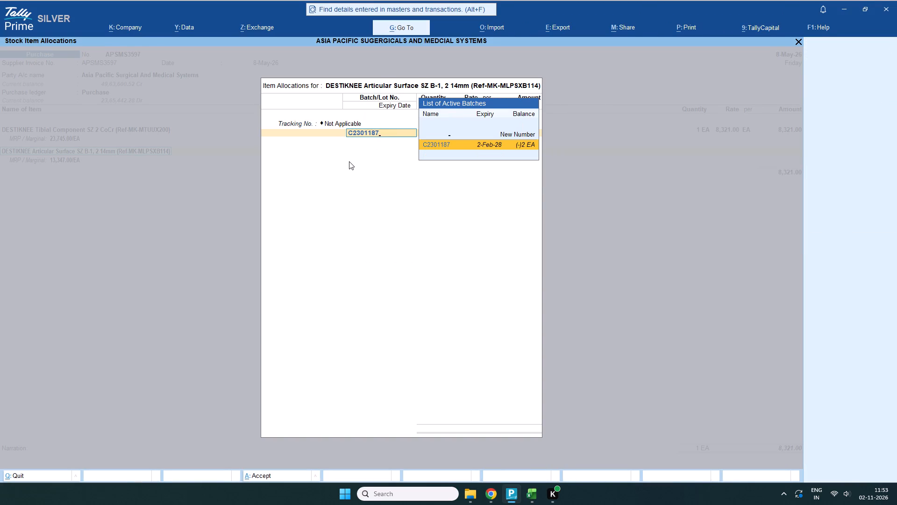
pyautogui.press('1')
pyautogui.press('Return')
pyautogui.press('Return')
pyautogui.press('Return')
pyautogui.press('Return')
pyautogui.press('Return')
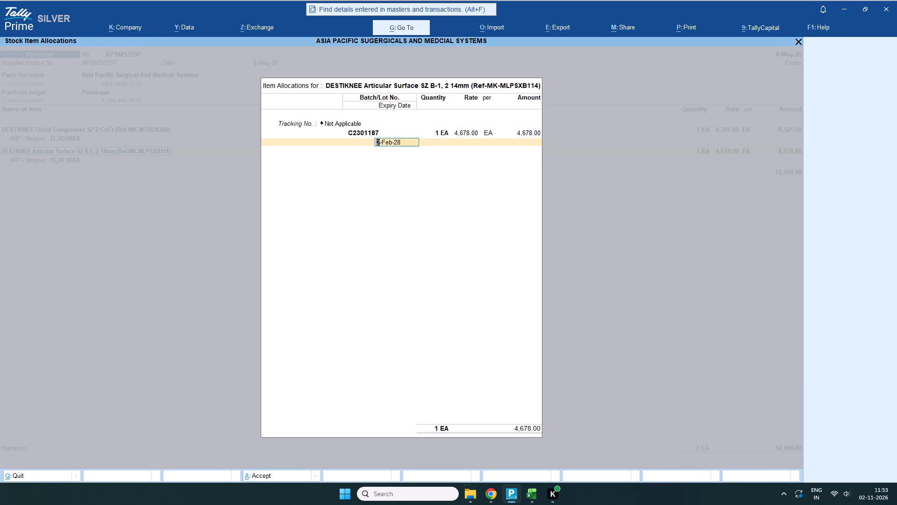
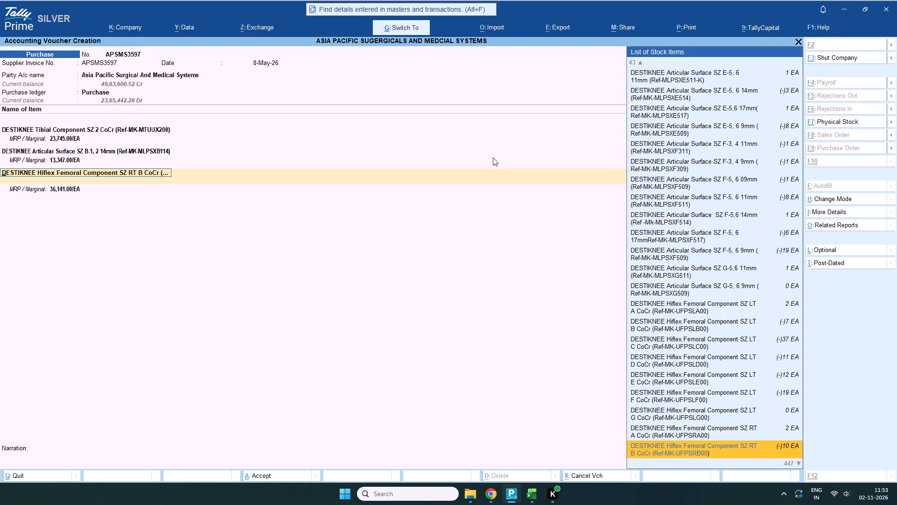
# Open the DESTIKNEE Hiflex Femoral Component SZ RT B CoCr stock item for alteration from the purchase voucher and proceed to its HSN/SAC code.
pyautogui.hotkey('ctrl', 'Return')
pyautogui.press('Return')
pyautogui.press('Return')
pyautogui.press('Return')
pyautogui.press('Return')
pyautogui.press('Return')
pyautogui.press('Return')
pyautogui.press('Return')
pyautogui.press('Return')
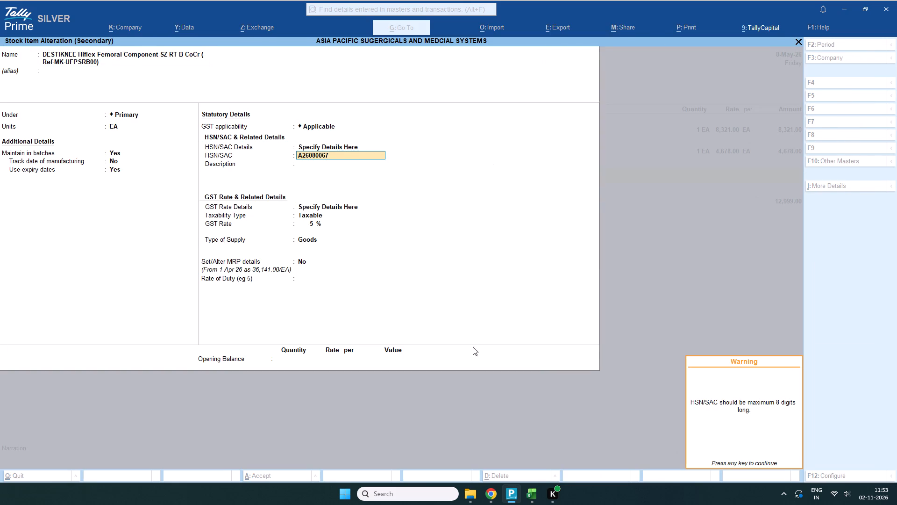
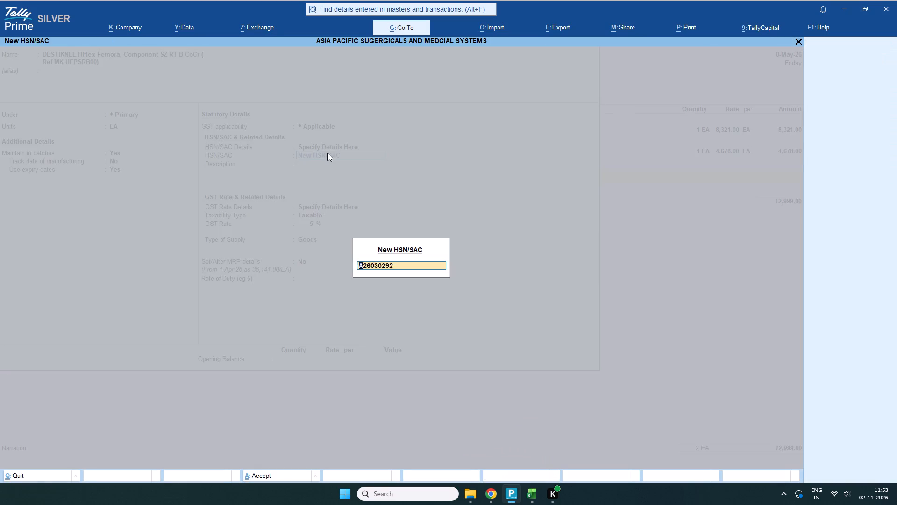
# Set the HSN/SAC of the DESTIKNEE Hiflex Femoral Component SZ RT B CoCr to A26030292, keep Taxable goods at 5 % GST, and save the item.
pyautogui.press('Return')
pyautogui.press('Return')
pyautogui.press('Return')
pyautogui.press('Return')
pyautogui.press('Return')
pyautogui.press('Return')
pyautogui.press('Return')
pyautogui.press('Return')
pyautogui.press('Return')
pyautogui.press('Return')
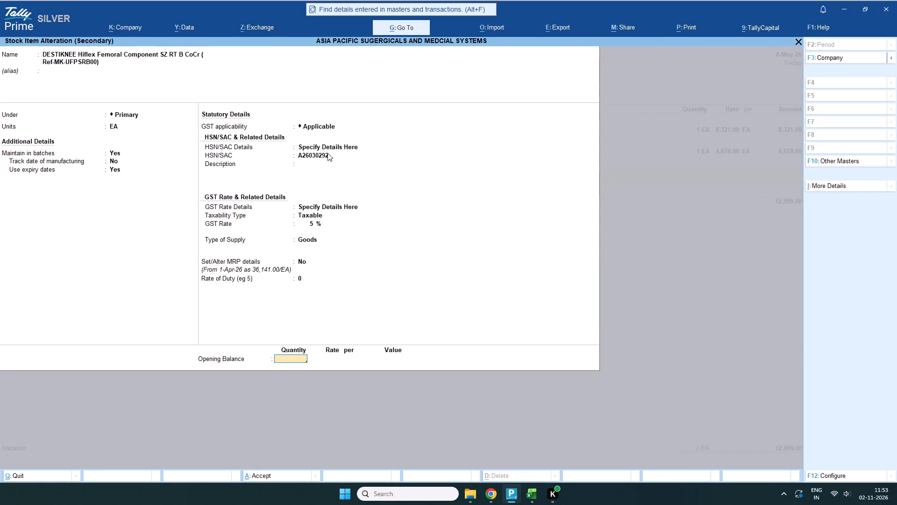
pyautogui.press('Return')
pyautogui.press('Return')
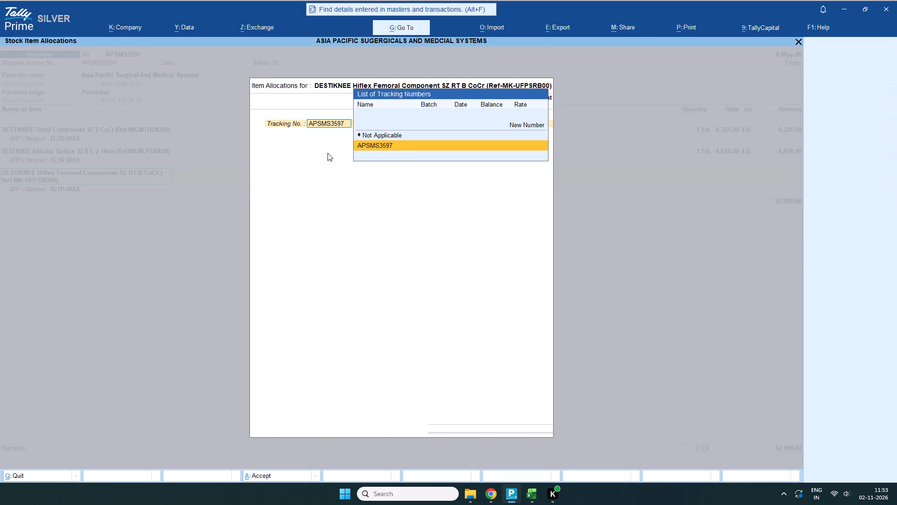
# Allocate 1 EA of the DESTIKNEE Hiflex Femoral Component to batch A26030292 at rate 14,001.00, with the tracking number set to Not Applicable.
pyautogui.scroll(1, 376, 145)
pyautogui.click(375, 130)
pyautogui.click(375, 133)
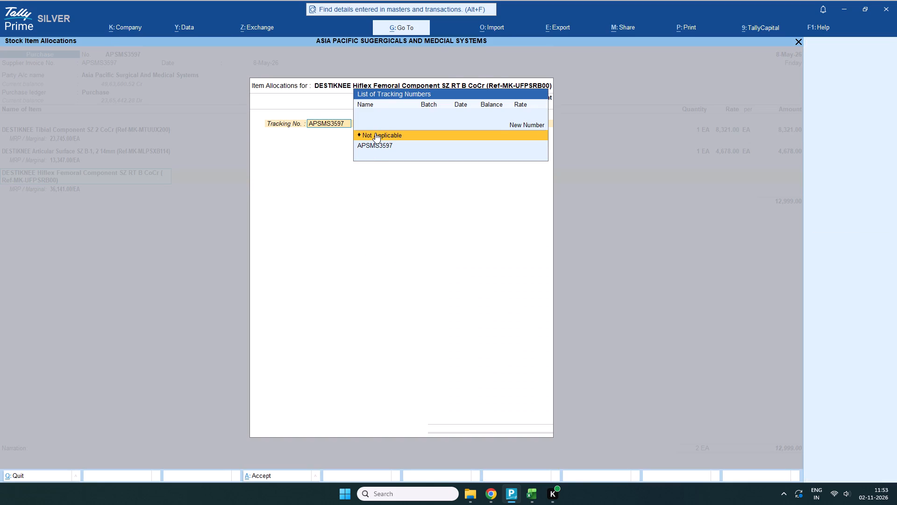
pyautogui.click(375, 133)
pyautogui.hotkey('ctrl', 'v')
pyautogui.press('Return')
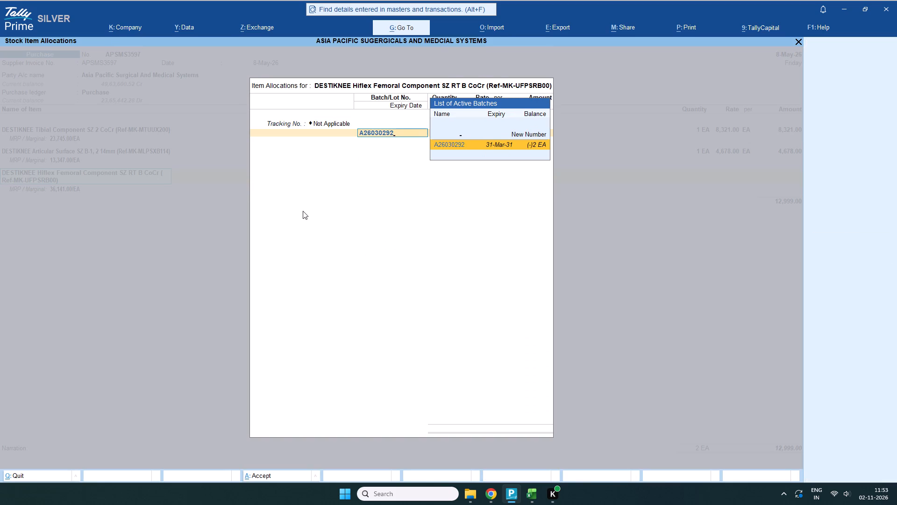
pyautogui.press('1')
pyautogui.press('Return')
pyautogui.press('Return')
pyautogui.press('Return')
pyautogui.press('Return')
pyautogui.press('Return')
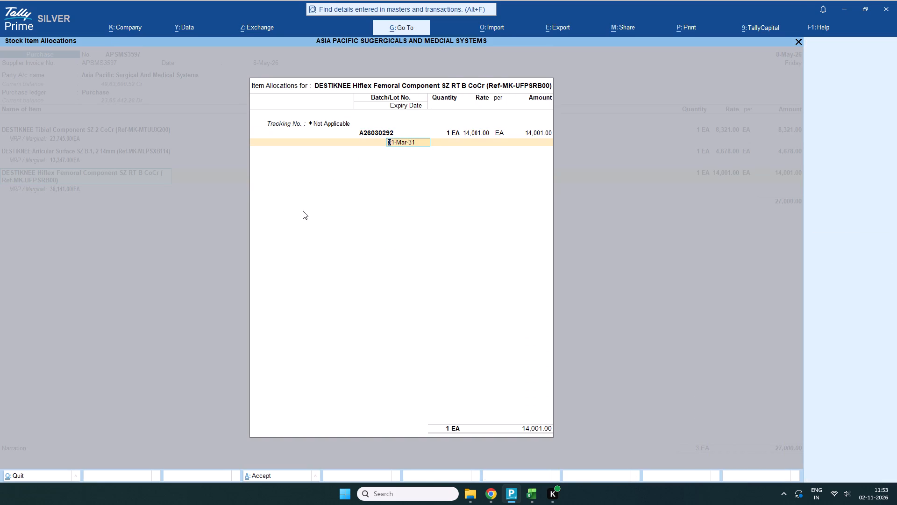
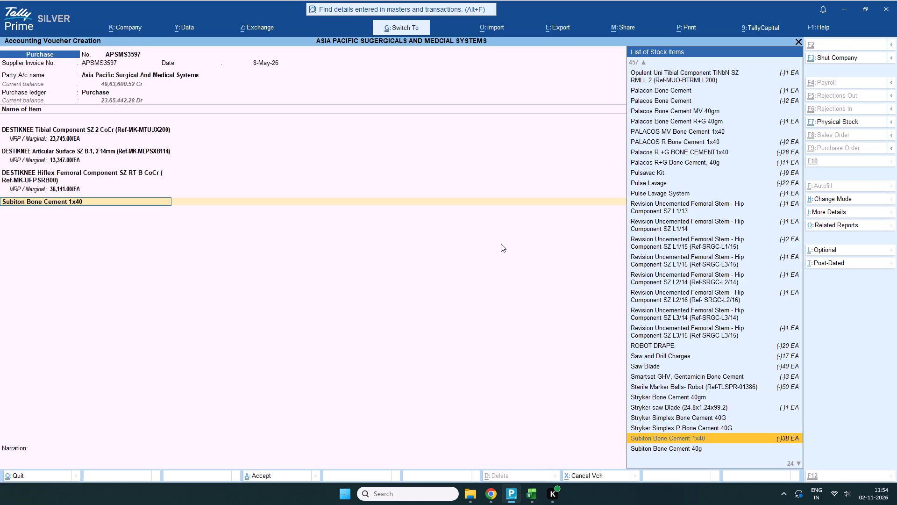
# Open the Subiton Bone Cement 1x40 stock item for alteration and proceed to its GST applicability, keeping the existing unit and batch settings.
pyautogui.hotkey('ctrl', 'Return')
pyautogui.press('Return')
pyautogui.press('Return')
pyautogui.press('Return')
pyautogui.press('Return')
pyautogui.press('Return')
pyautogui.press('Return')
pyautogui.press('Return')
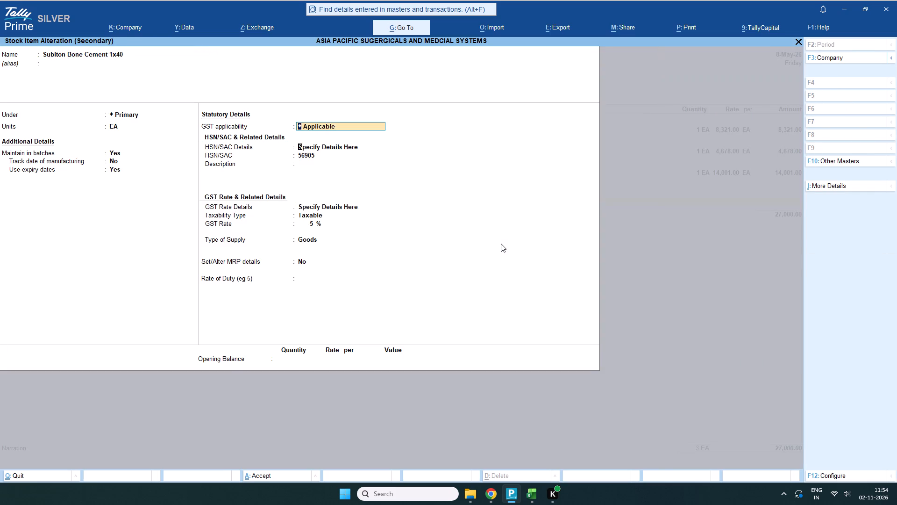
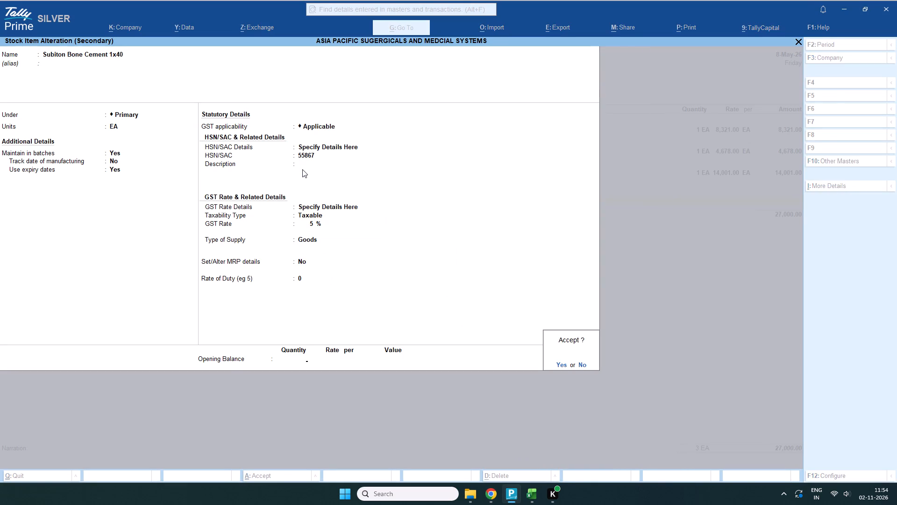
# Allocate 1 EA of the Subiton Bone Cement 1x40 to batch 55867, with the tracking number set to Not Applicable.
pyautogui.scroll(1, 302, 169)
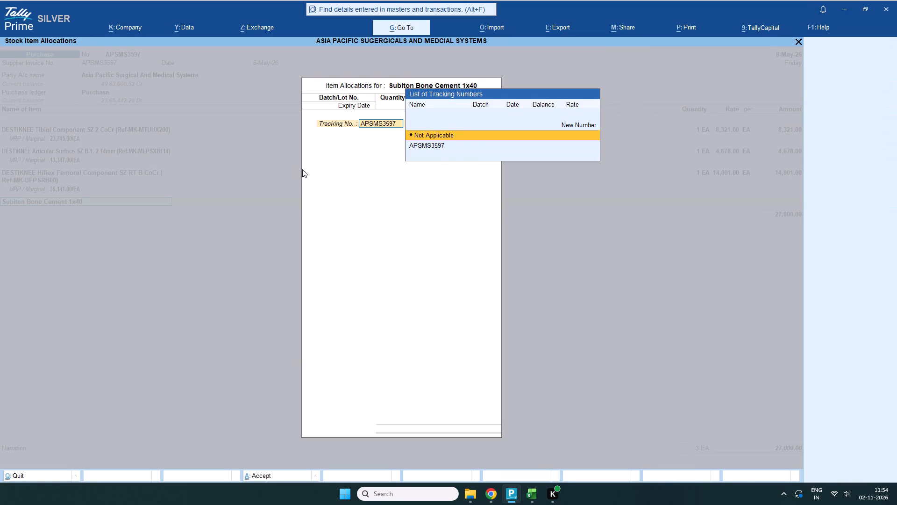
pyautogui.press('Return')
pyautogui.hotkey('ctrl', 'v')
pyautogui.press('Return')
pyautogui.press('Return')
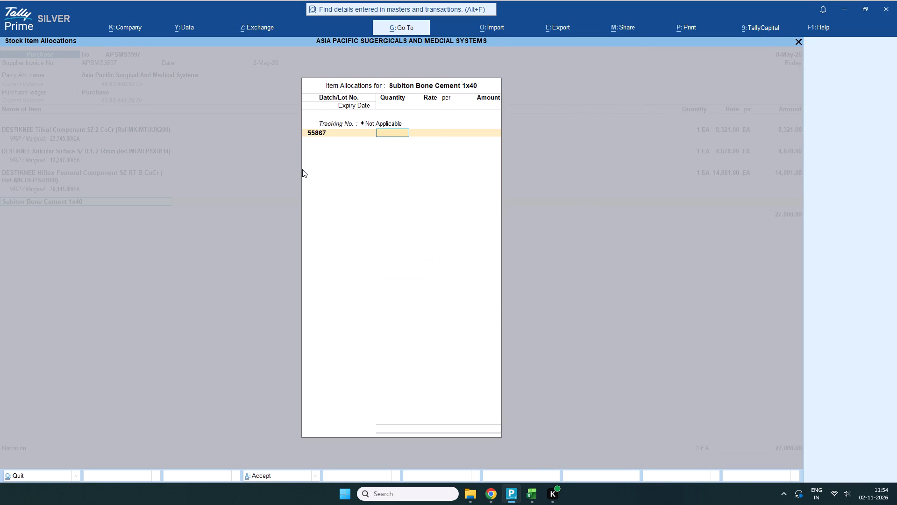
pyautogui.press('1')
pyautogui.press('Return')
pyautogui.press('Return')
pyautogui.press('Return')
pyautogui.press('Return')
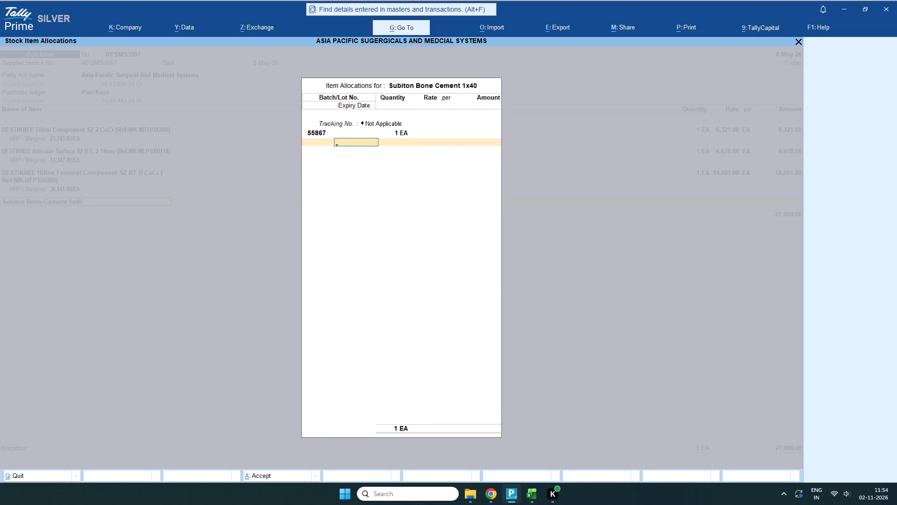
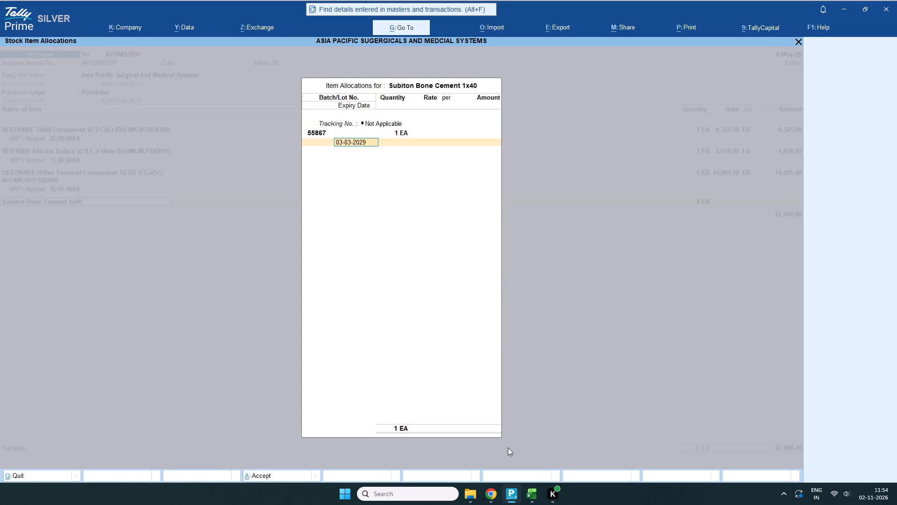
# Finish allocating 1 EA of Subiton Bone Cement 1x40 to batch 55867, expiring 03-03-2029, with no rate or amount, and end the item list.
pyautogui.press('Return')
pyautogui.press('Return')
pyautogui.press('Return')
pyautogui.press('Return')
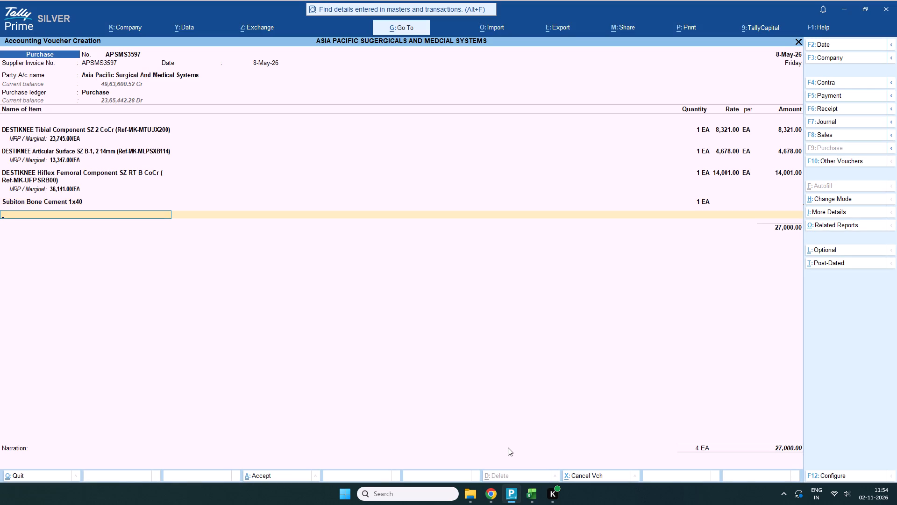
# Add the Cgst and Sgst ledgers below the items of purchase voucher APSMS3597, keeping the calculated Cgst amount.
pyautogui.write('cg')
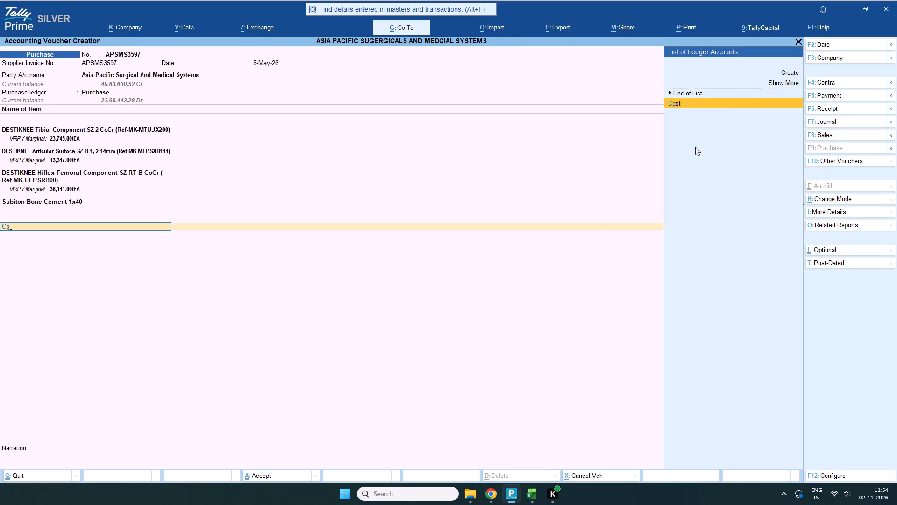
pyautogui.click(701, 103)
pyautogui.press('Return')
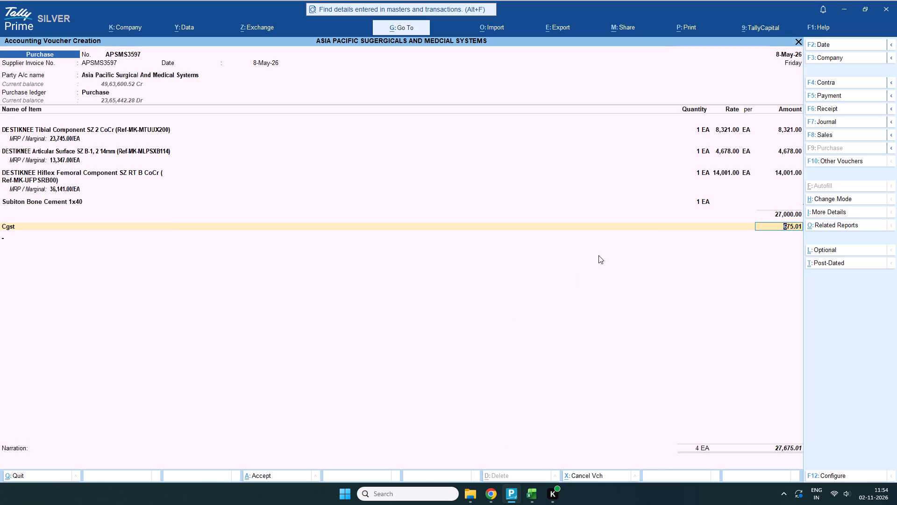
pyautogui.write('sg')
pyautogui.click(700, 95)
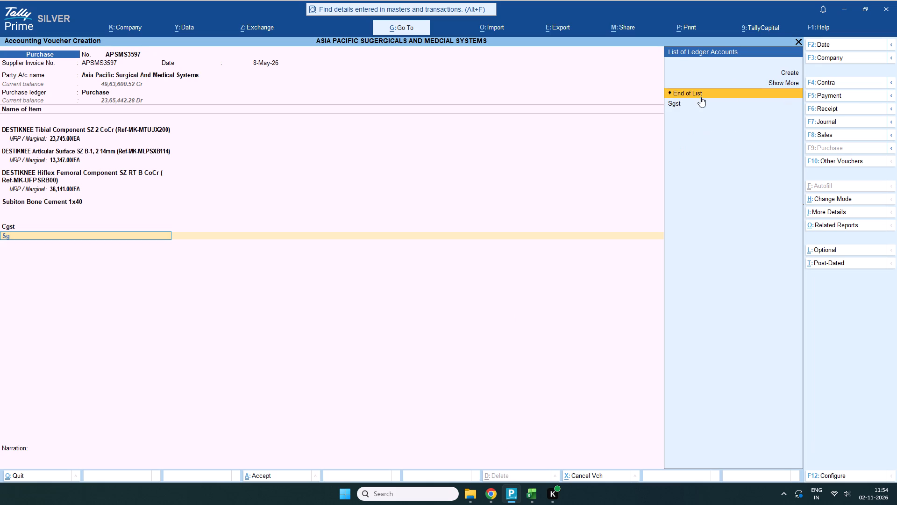
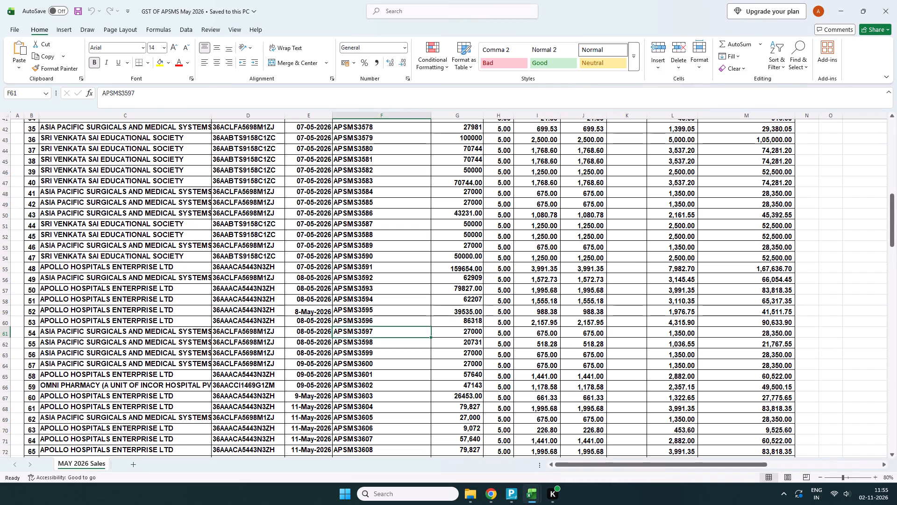
# Locate the next Asia Pacific invoice, APSMS3598, in the May 2026 sales sheet and select its invoice number.
pyautogui.click(379, 342)
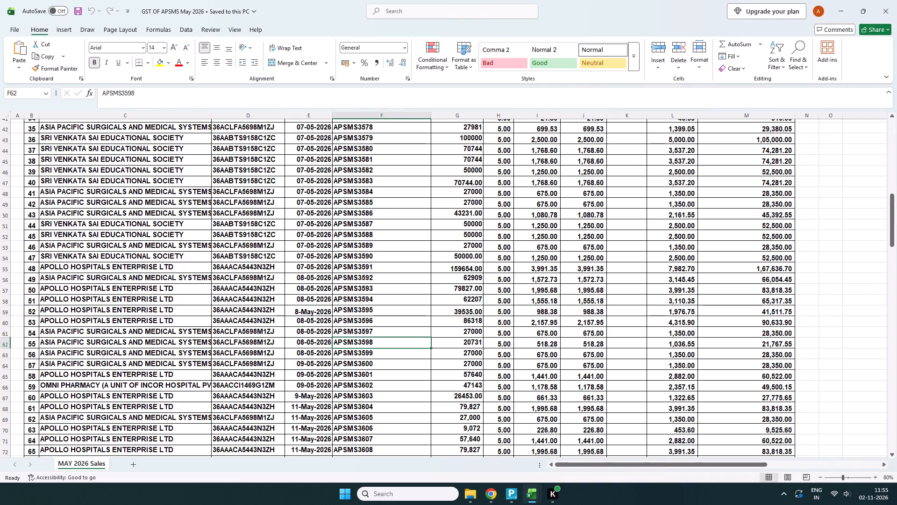
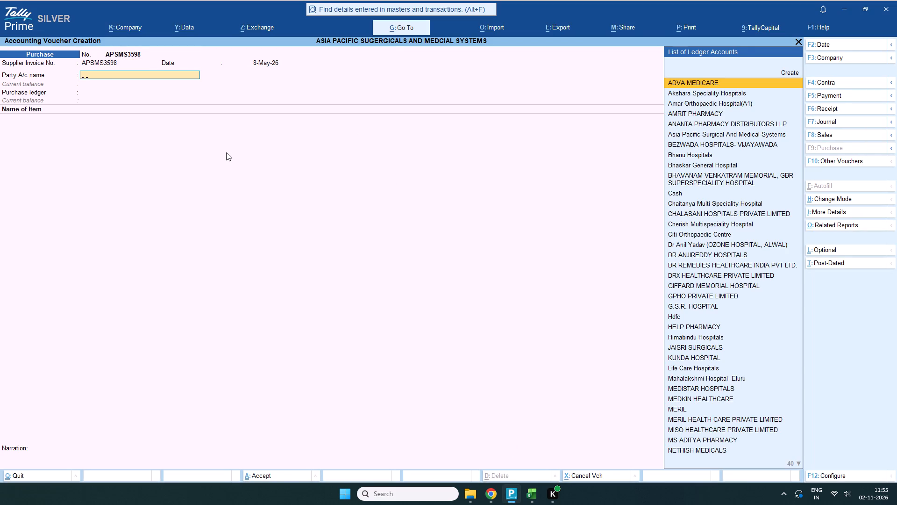
# Set the party account to Asia Pacific Surgical And Medical Systems and the purchase ledger to Purchase for invoice APSMS3598.
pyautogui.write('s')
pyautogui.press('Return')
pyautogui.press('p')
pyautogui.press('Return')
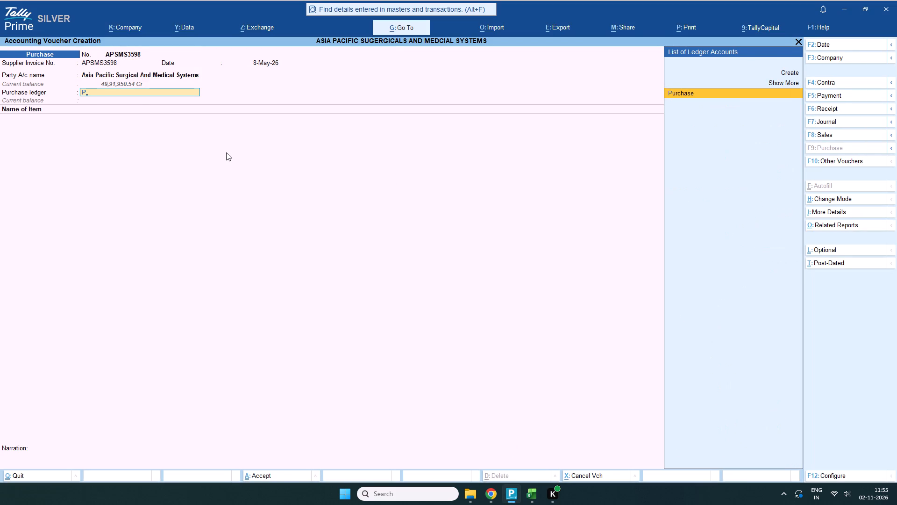